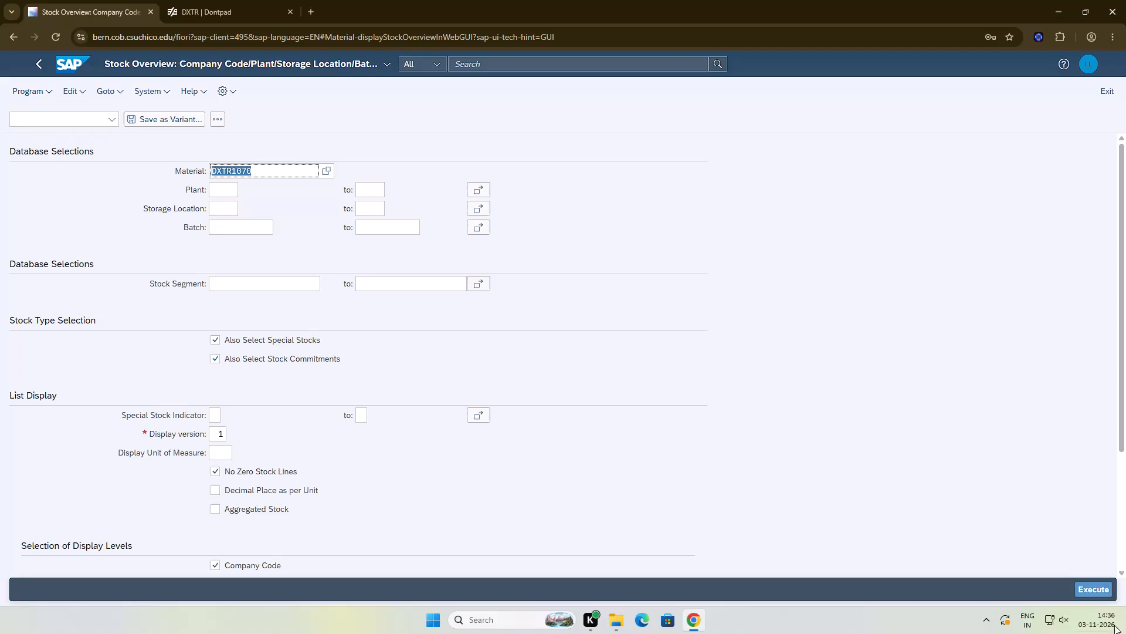
Try to execute the stock overview for material DXTR1070.
{"action": "left_click", "coordinate": [1100, 593]}
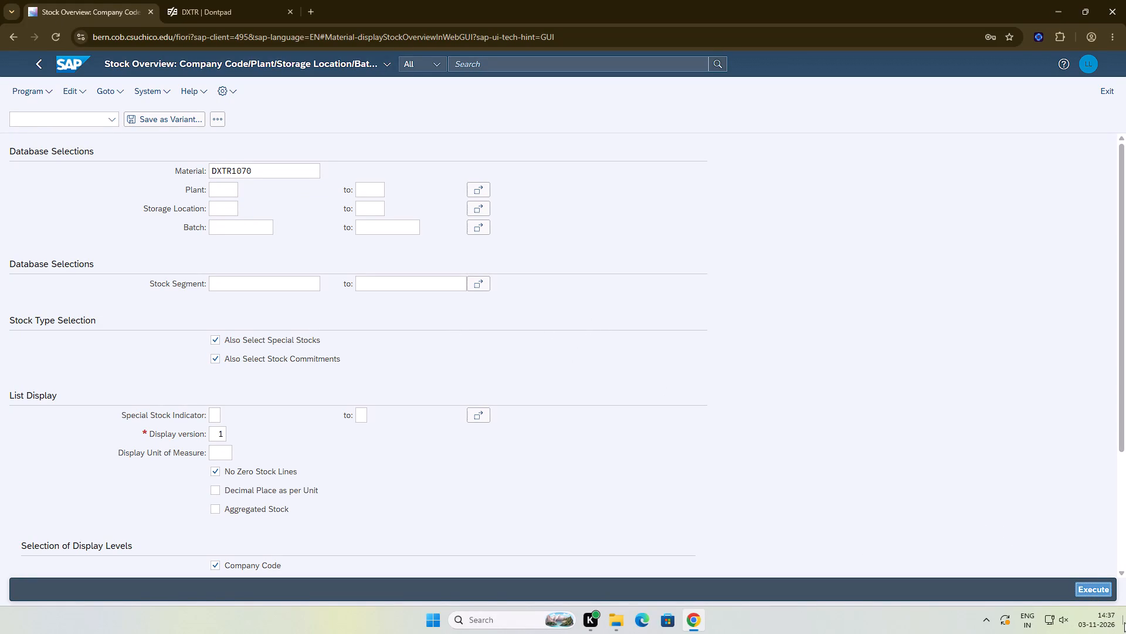
{"action": "left_click", "coordinate": [1097, 584]}
{"action": "double_click", "coordinate": [666, 243]}
{"action": "scroll", "coordinate": [618, 246], "scroll_direction": "down", "scroll_amount": 11}
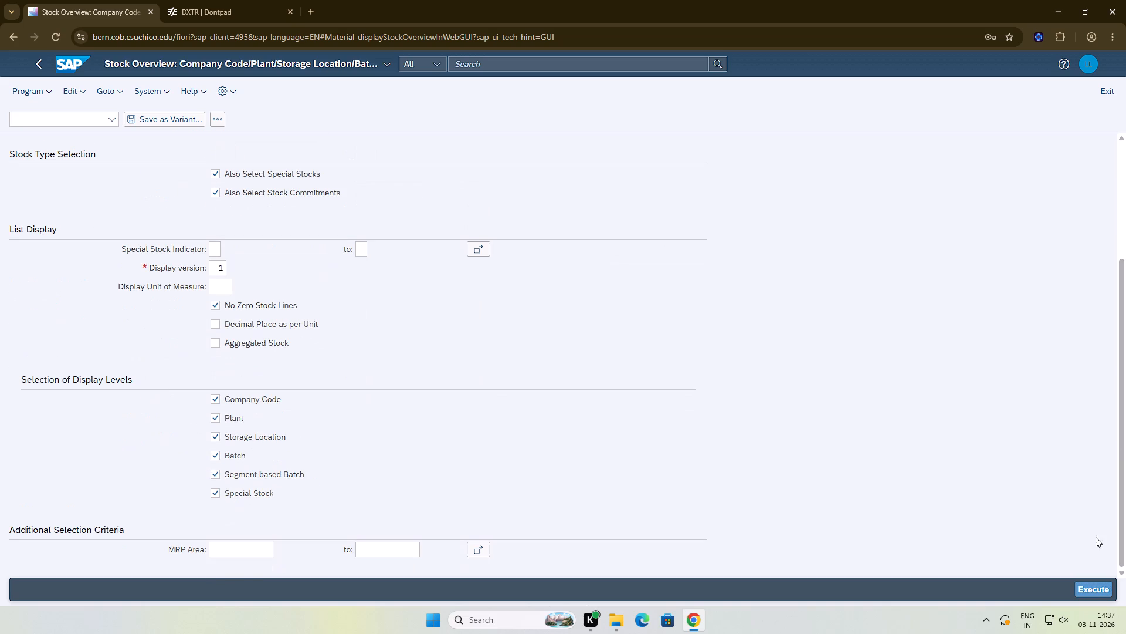
{"action": "triple_click", "coordinate": [1086, 588]}
{"action": "scroll", "coordinate": [996, 493], "scroll_direction": "up", "scroll_amount": 11}
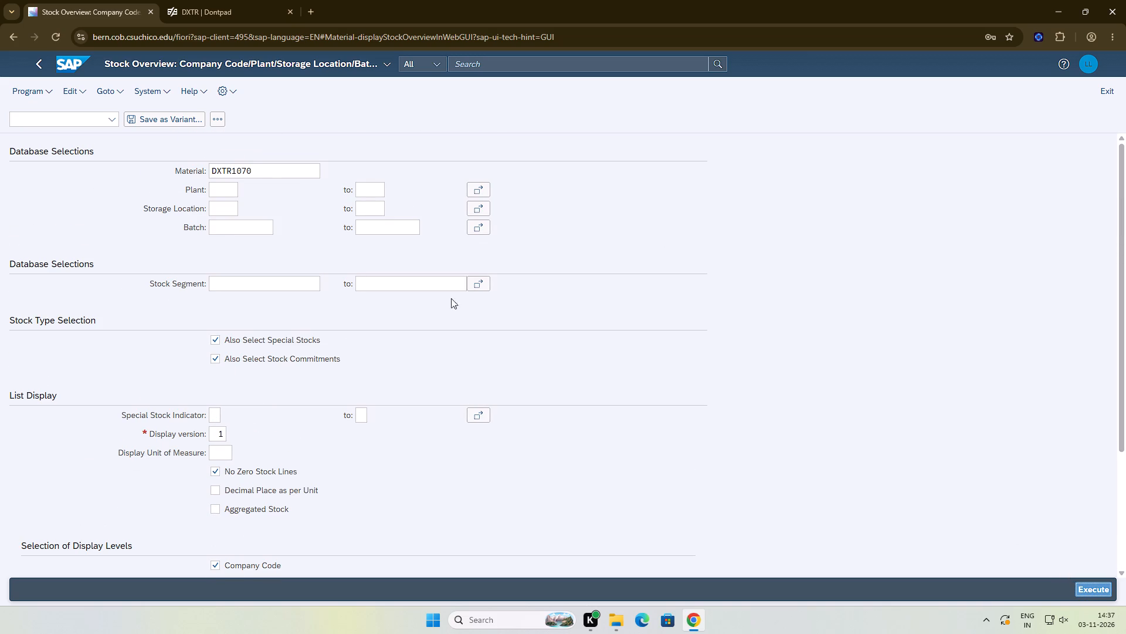
{"action": "left_click", "coordinate": [253, 163]}
{"action": "left_click", "coordinate": [254, 166]}
{"action": "key", "text": "Return"}
{"action": "left_click", "coordinate": [1091, 583]}
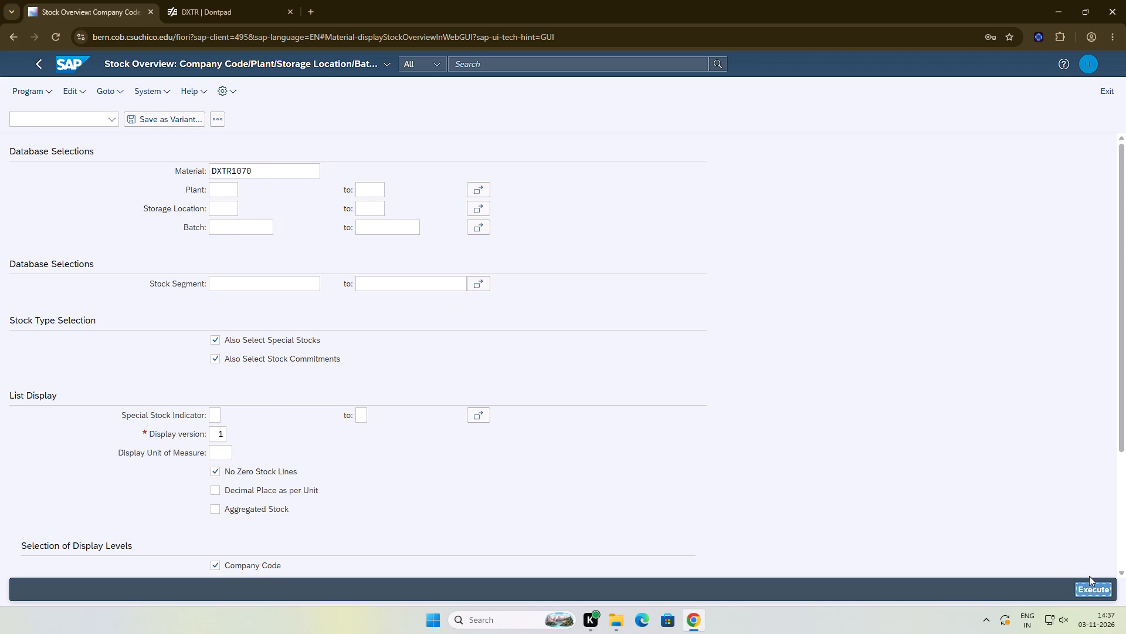
{"action": "left_click_drag", "start_coordinate": [256, 168], "coordinate": [195, 168]}
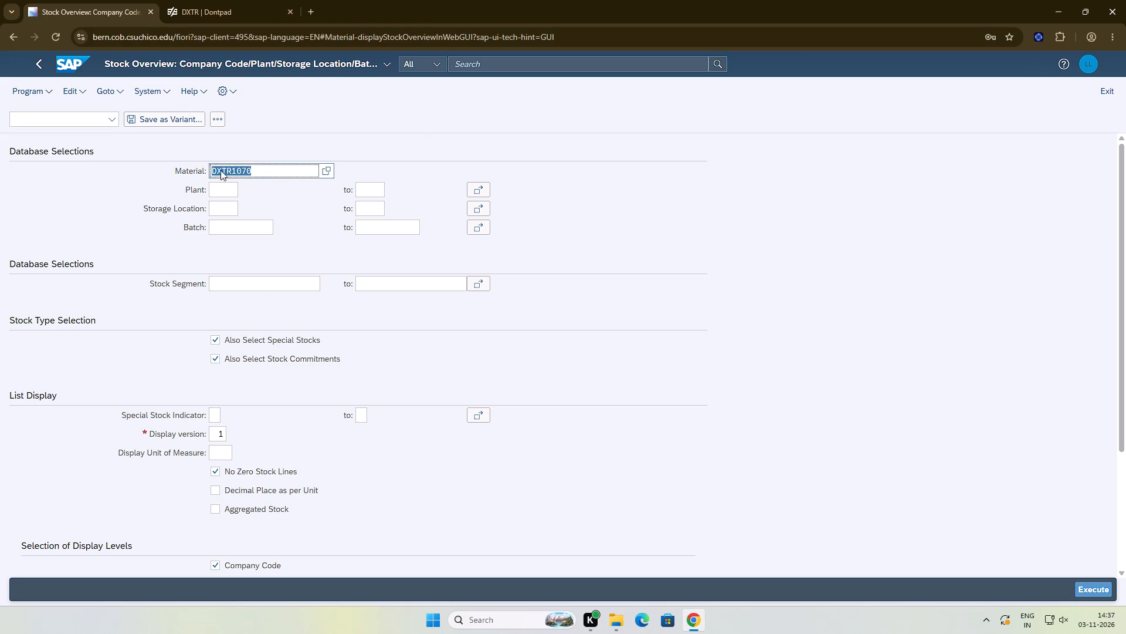
{"action": "left_click_drag", "start_coordinate": [225, 168], "coordinate": [74, 113]}
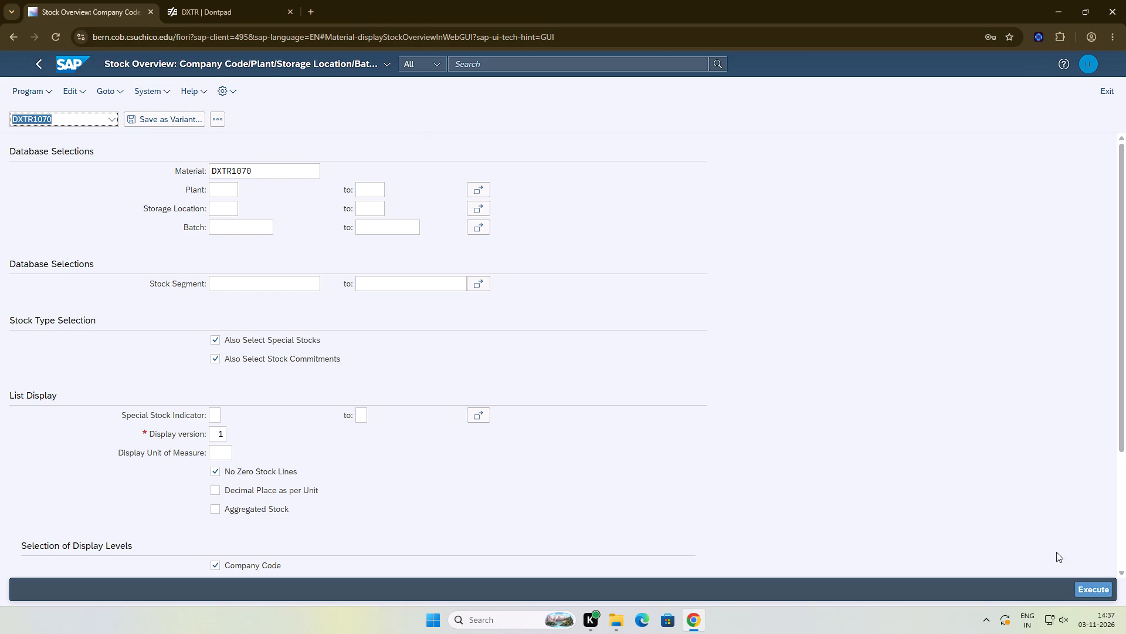
{"action": "left_click", "coordinate": [1096, 595]}
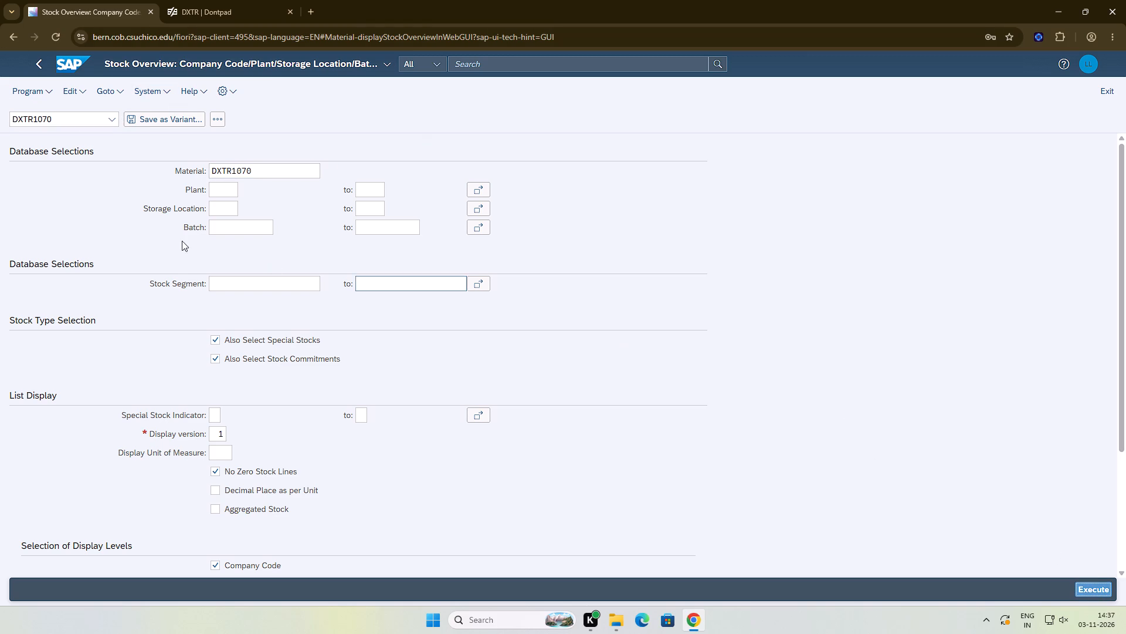
{"action": "left_click", "coordinate": [52, 27]}
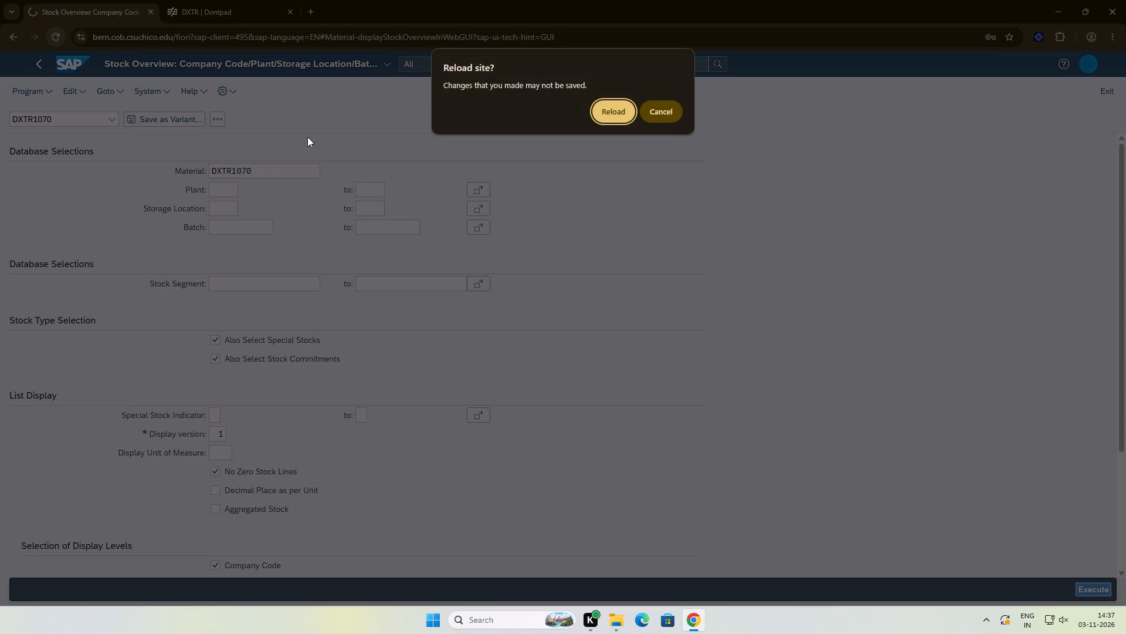
{"action": "left_click", "coordinate": [674, 114]}
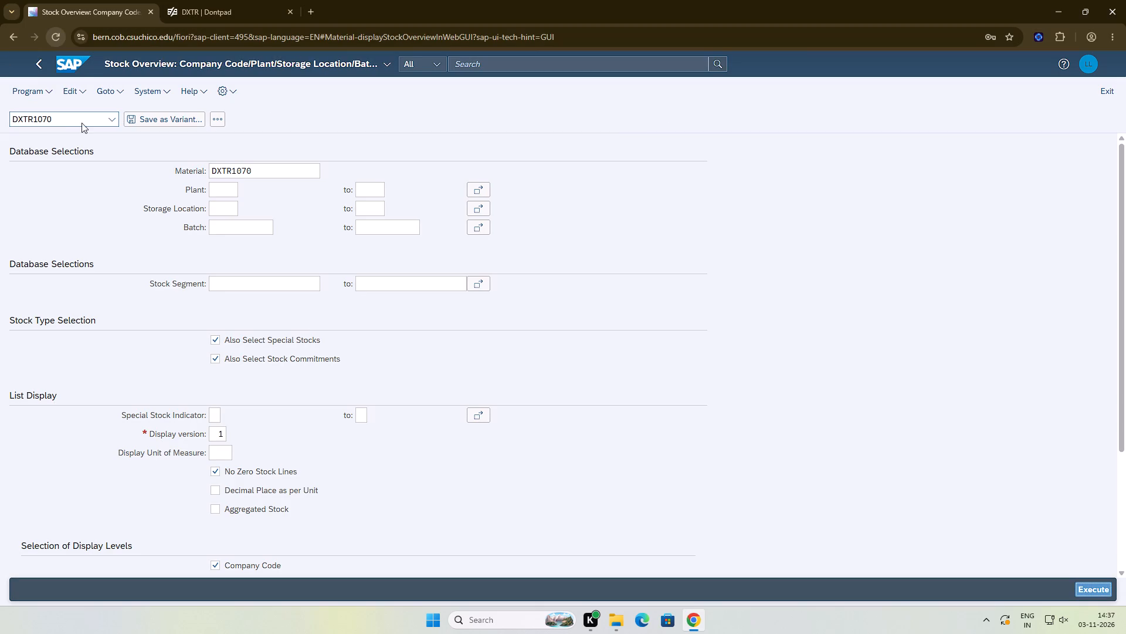
Go to the home page and examine the apps on the Storage Purchasing page of Warehouse Management.
{"action": "left_click", "coordinate": [79, 69]}
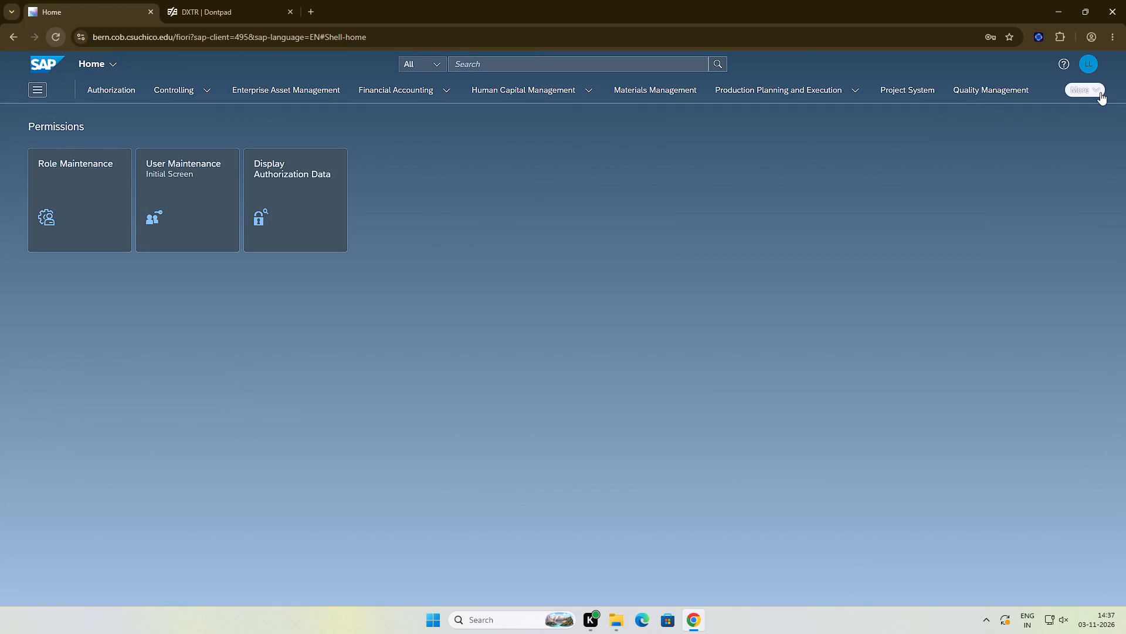
{"action": "left_click", "coordinate": [1100, 92]}
{"action": "left_click", "coordinate": [1061, 158]}
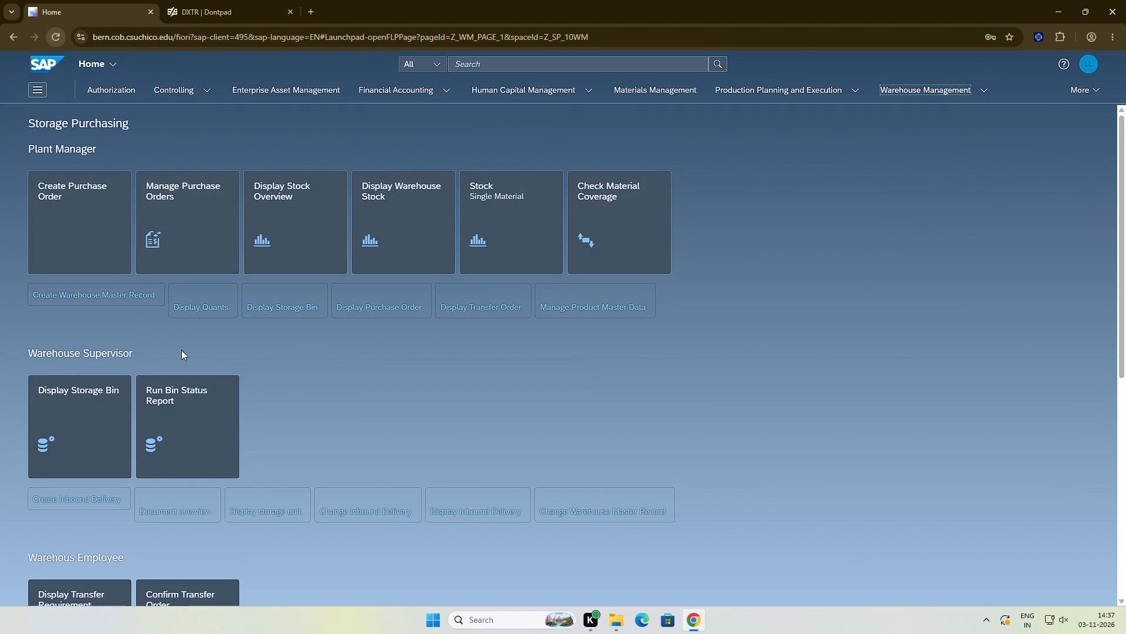
{"action": "scroll", "coordinate": [311, 348], "scroll_direction": "down", "scroll_amount": 6}
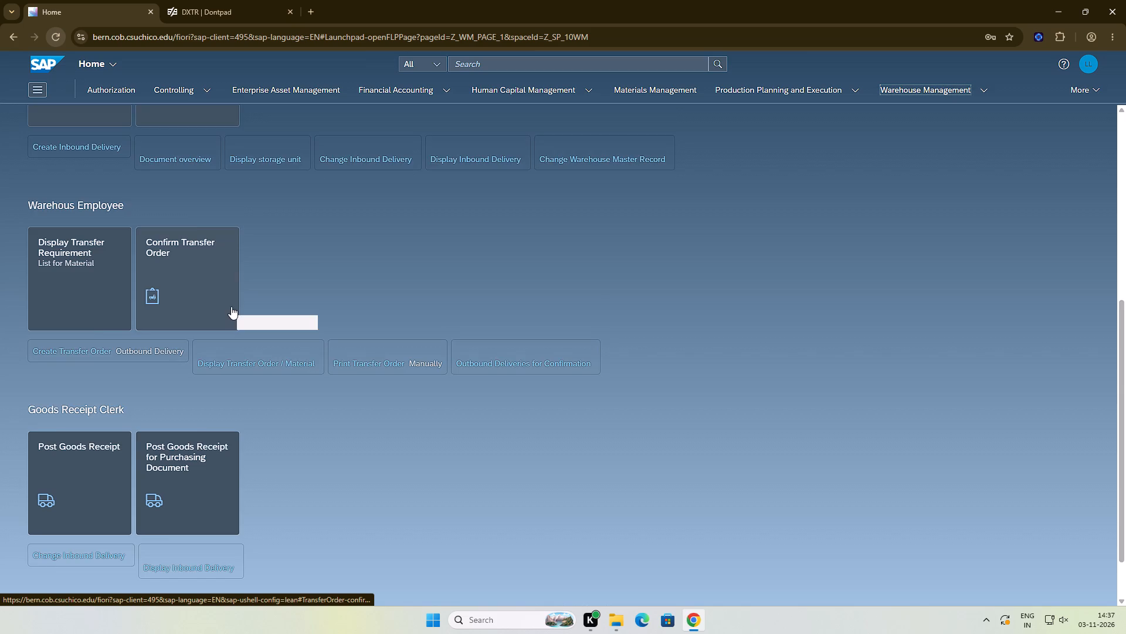
{"action": "scroll", "coordinate": [231, 306], "scroll_direction": "down", "scroll_amount": 1}
{"action": "scroll", "coordinate": [231, 306], "scroll_direction": "up", "scroll_amount": 10}
{"action": "left_click", "coordinate": [1069, 90]}
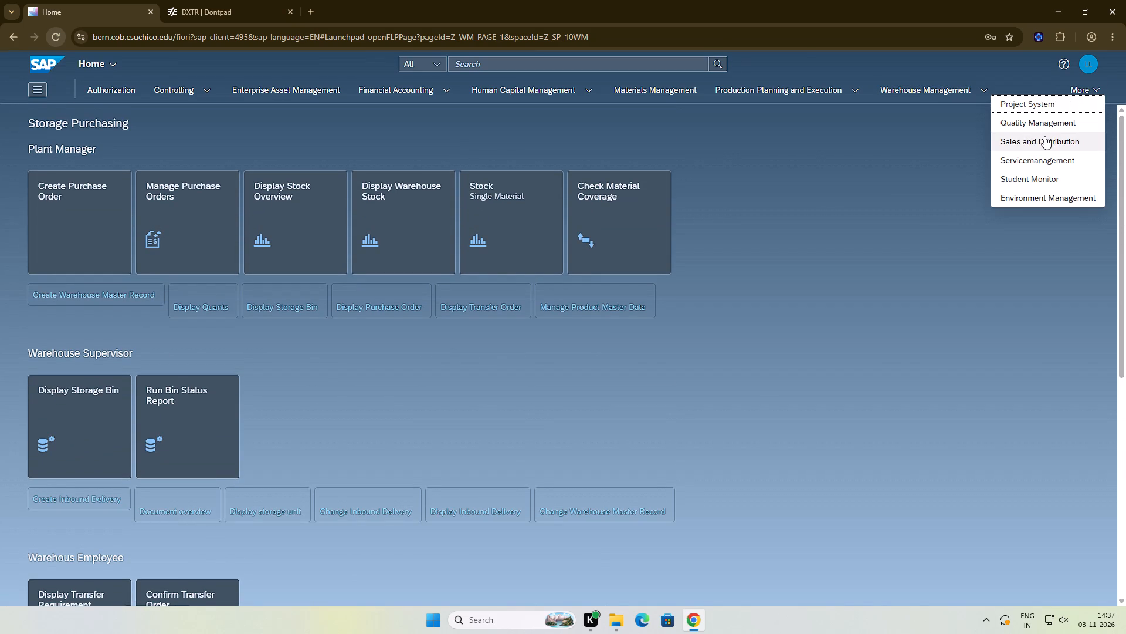
Open Display Stock Overview from Warehouse Management's Stock Transport Order page and try executing it for material DXTR1070.
{"action": "left_click", "coordinate": [64, 65]}
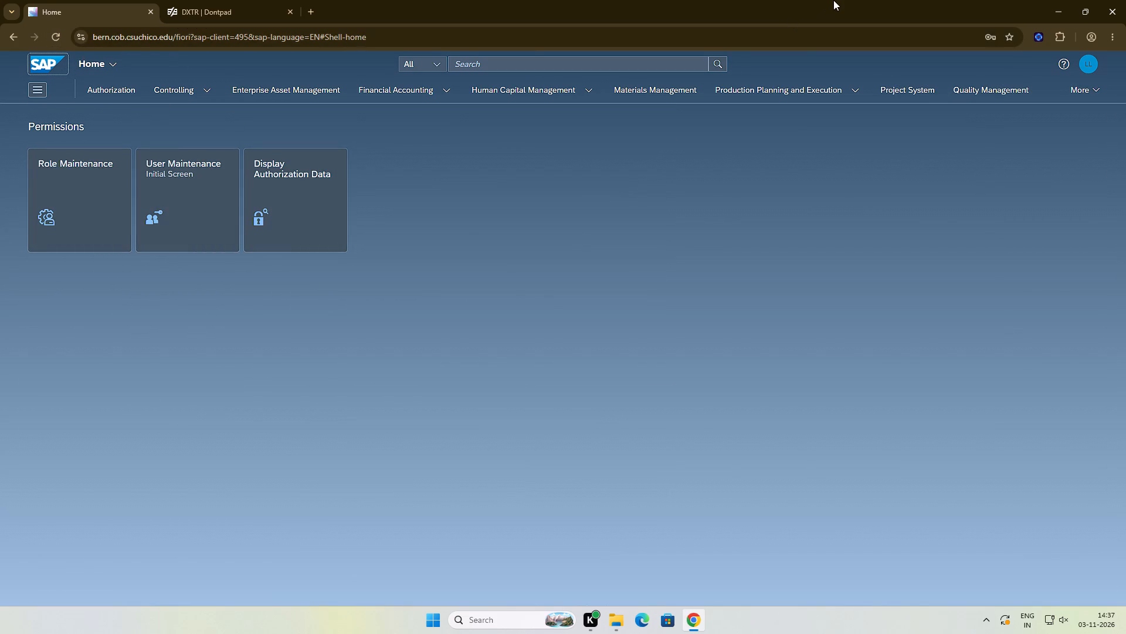
{"action": "left_click", "coordinate": [1094, 81]}
{"action": "left_click_drag", "start_coordinate": [1091, 93], "coordinate": [1088, 102]}
{"action": "left_click", "coordinate": [1115, 83]}
{"action": "left_click", "coordinate": [1104, 89]}
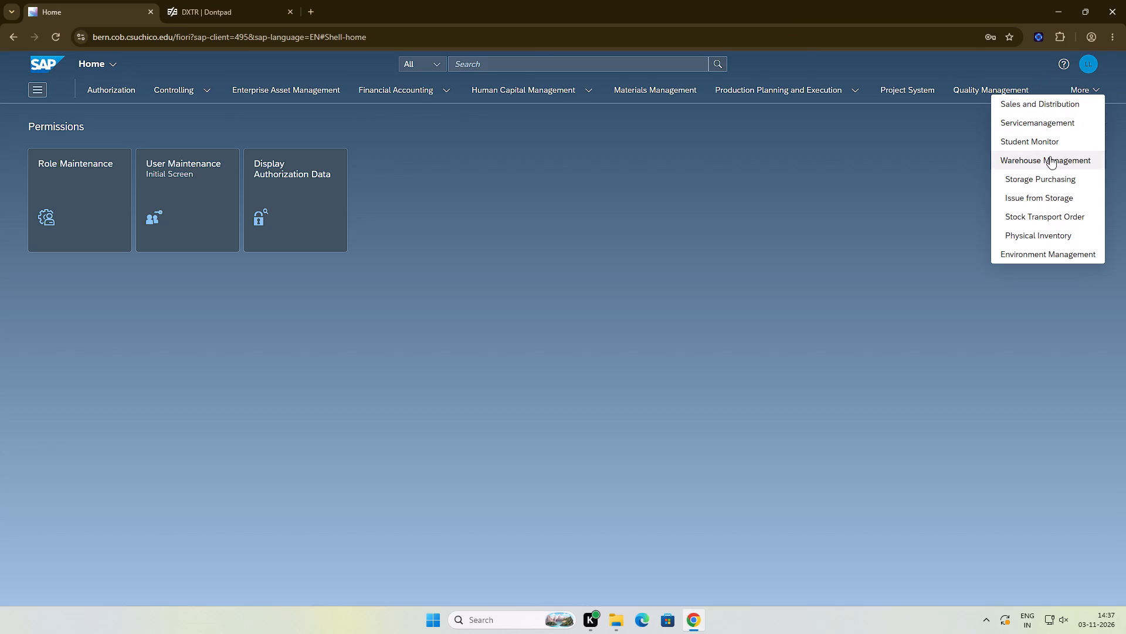
{"action": "left_click", "coordinate": [910, 183]}
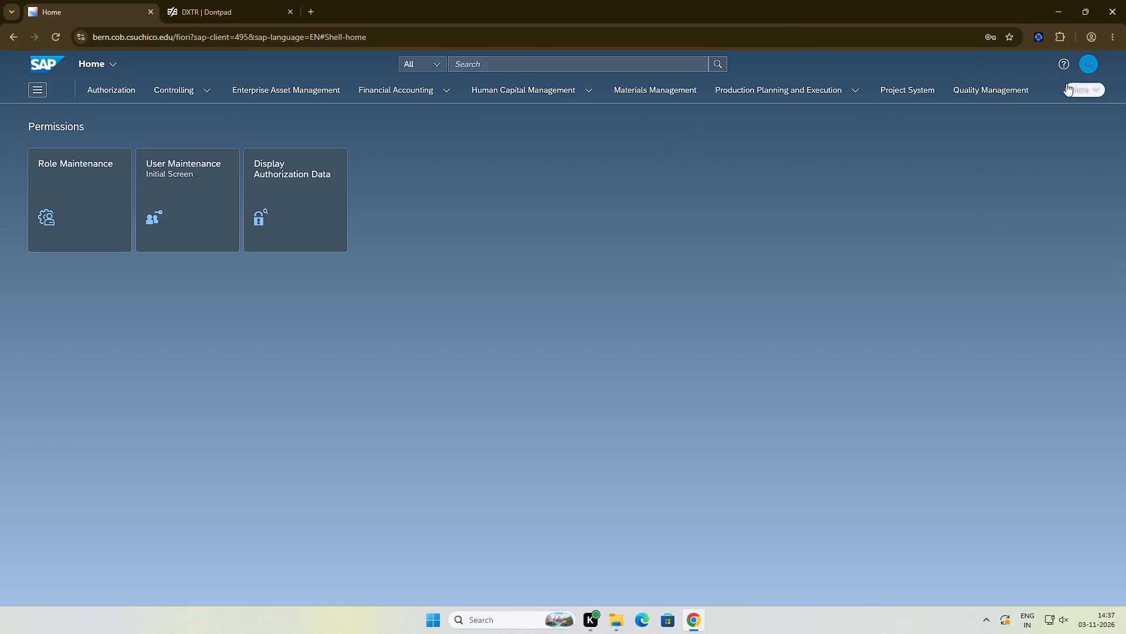
{"action": "left_click", "coordinate": [1066, 84]}
{"action": "left_click", "coordinate": [1052, 220]}
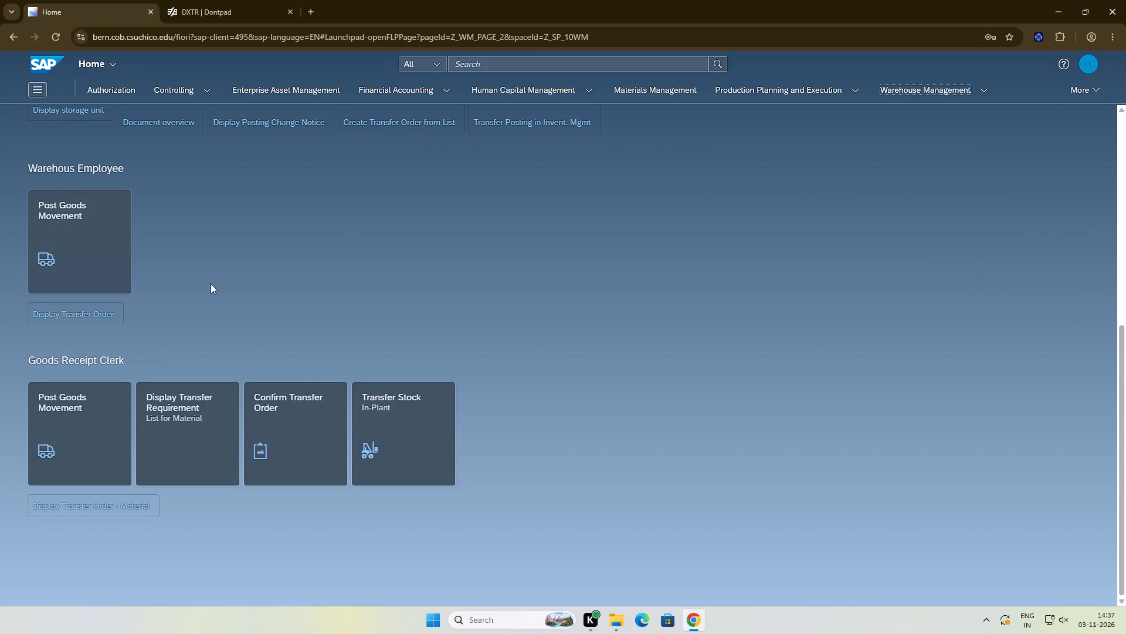
{"action": "scroll", "coordinate": [374, 456], "scroll_direction": "down", "scroll_amount": 4}
{"action": "scroll", "coordinate": [167, 352], "scroll_direction": "up", "scroll_amount": 3}
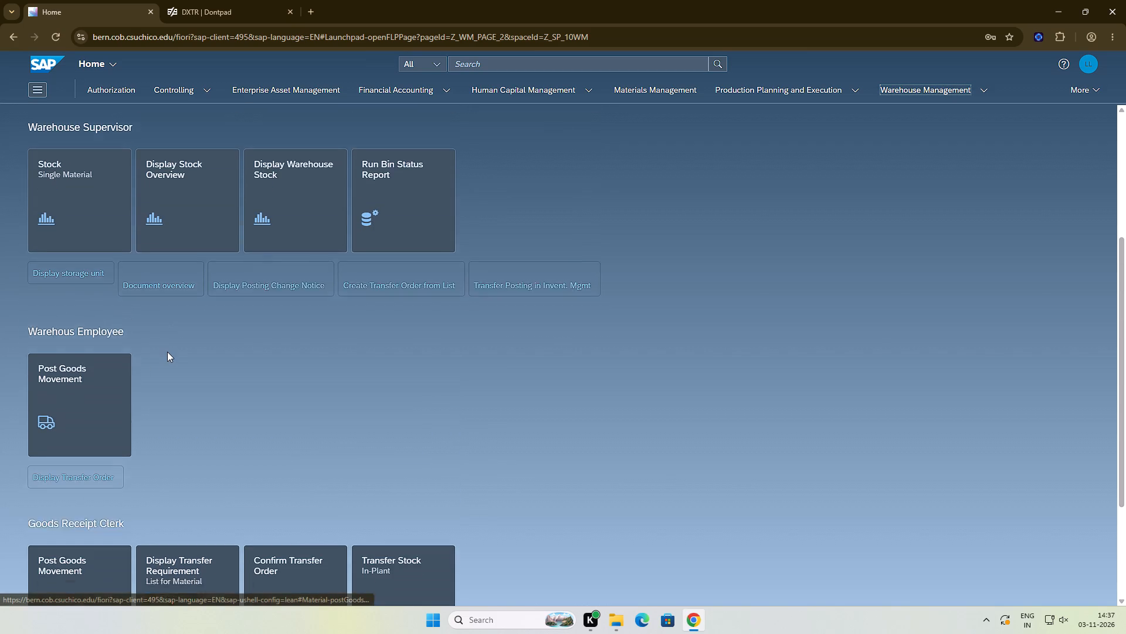
{"action": "scroll", "coordinate": [167, 349], "scroll_direction": "up", "scroll_amount": 8}
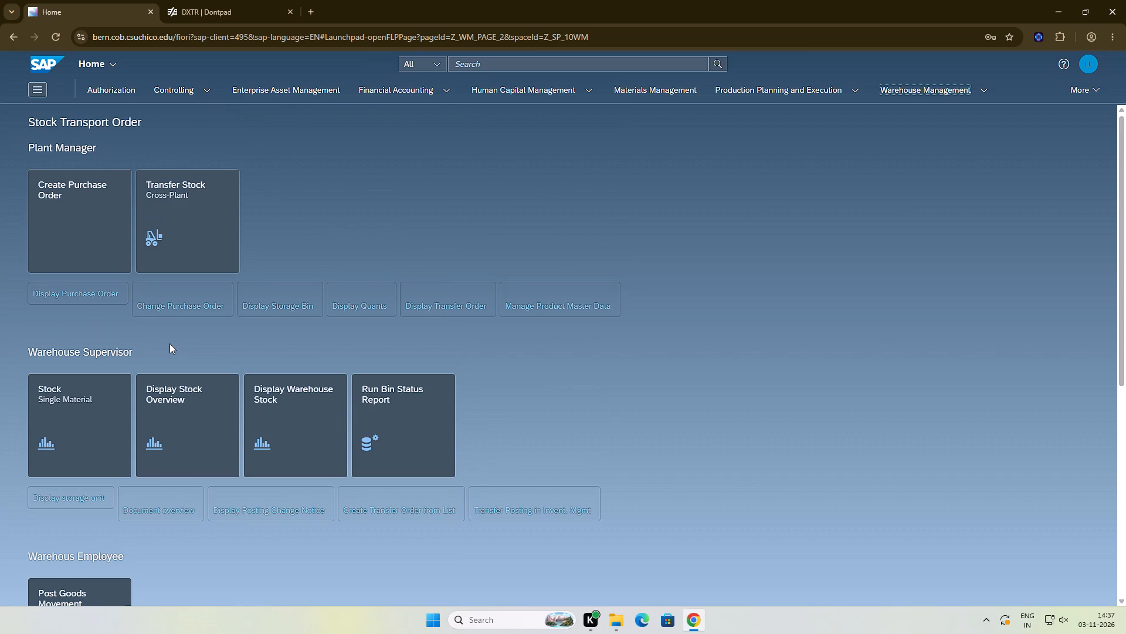
{"action": "left_click", "coordinate": [182, 423]}
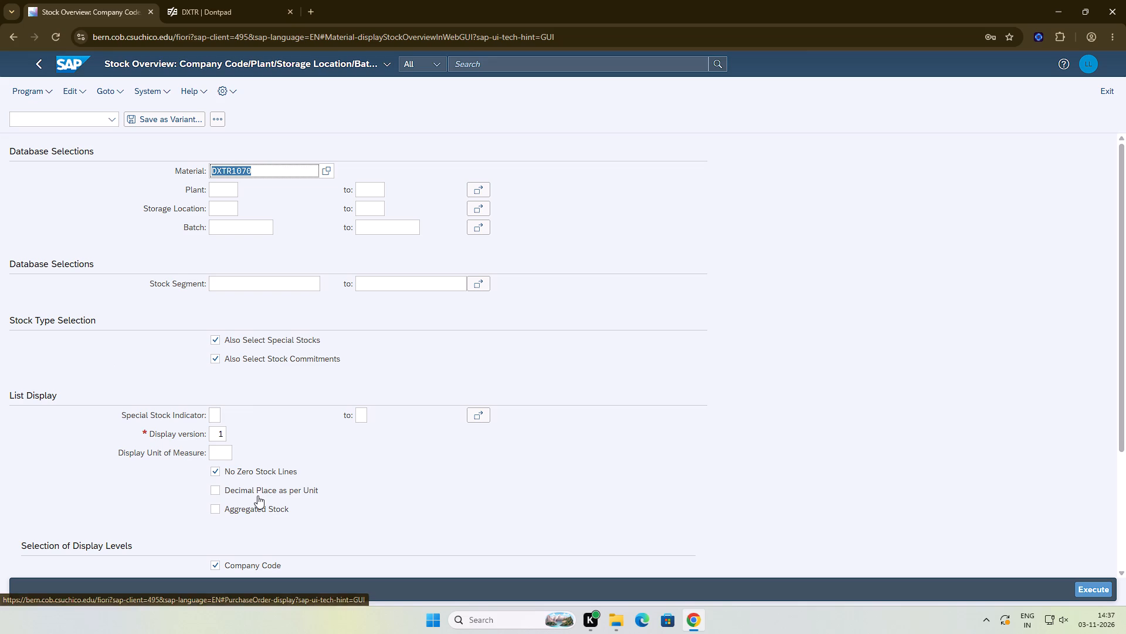
{"action": "left_click", "coordinate": [1090, 589]}
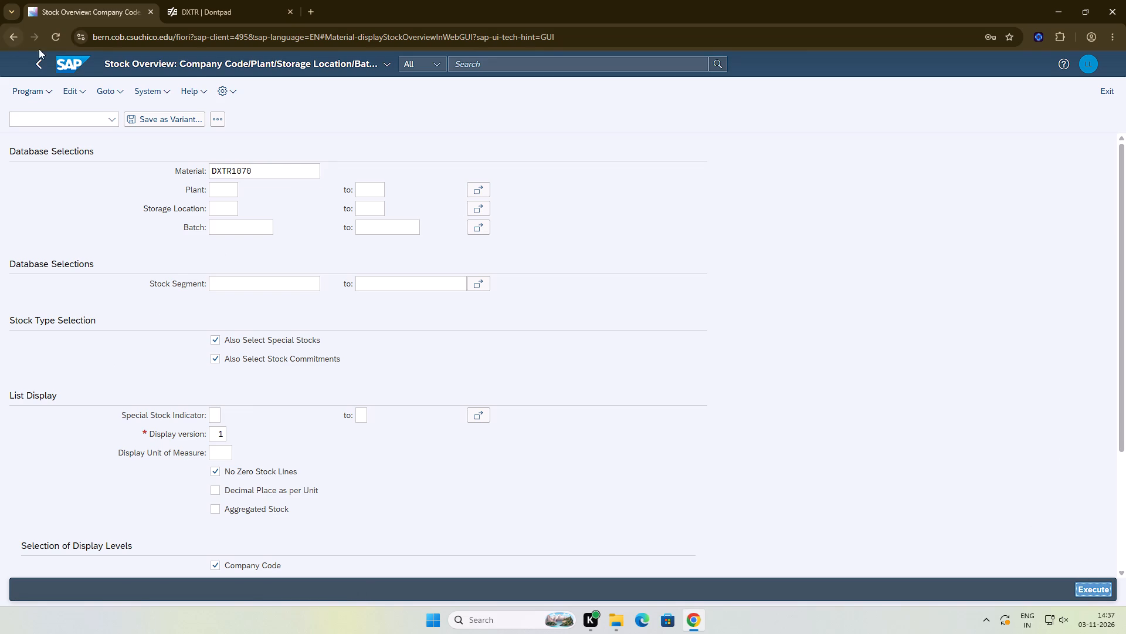
Leave the stock overview and open Run Bin Status Report from Warehouse Management's Storage Purchasing page.
{"action": "left_click", "coordinate": [60, 61]}
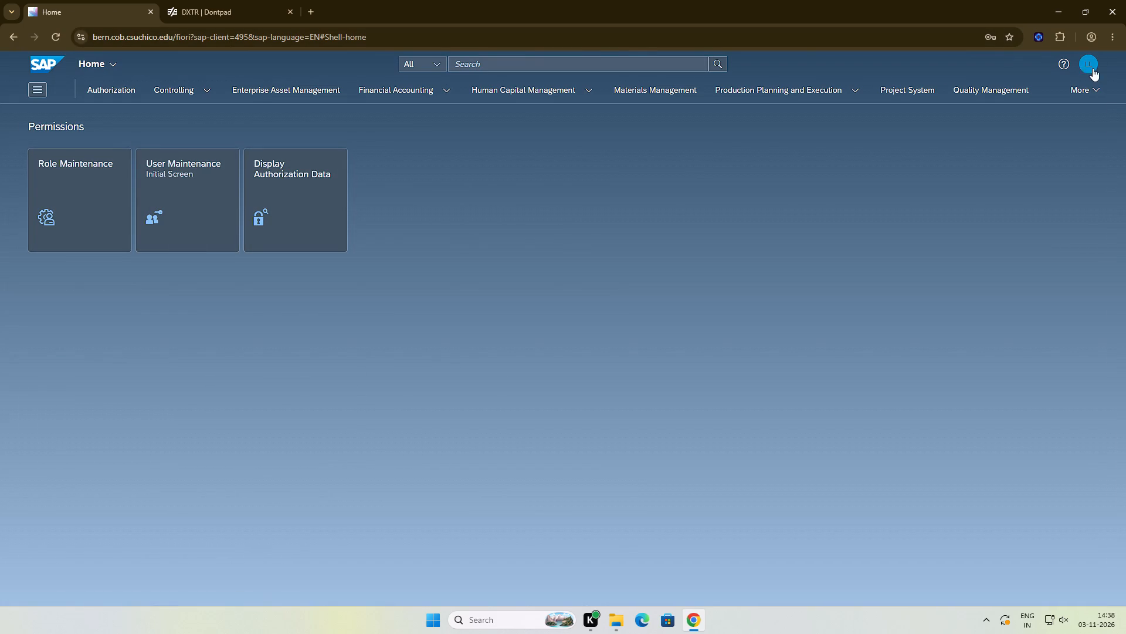
{"action": "left_click", "coordinate": [1090, 79]}
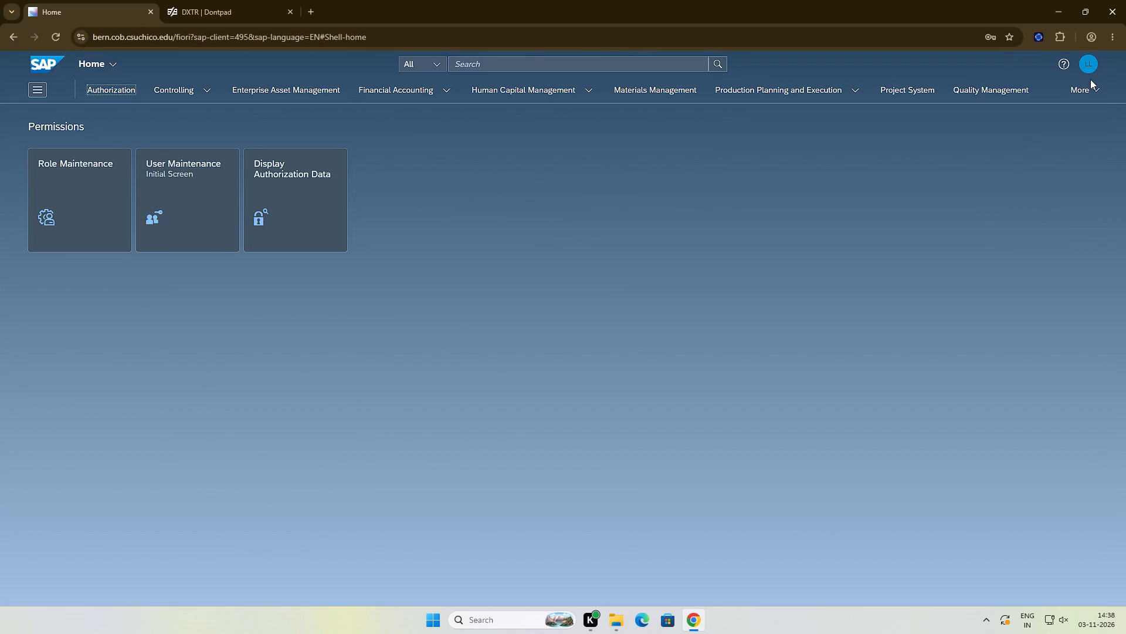
{"action": "left_click", "coordinate": [1088, 87]}
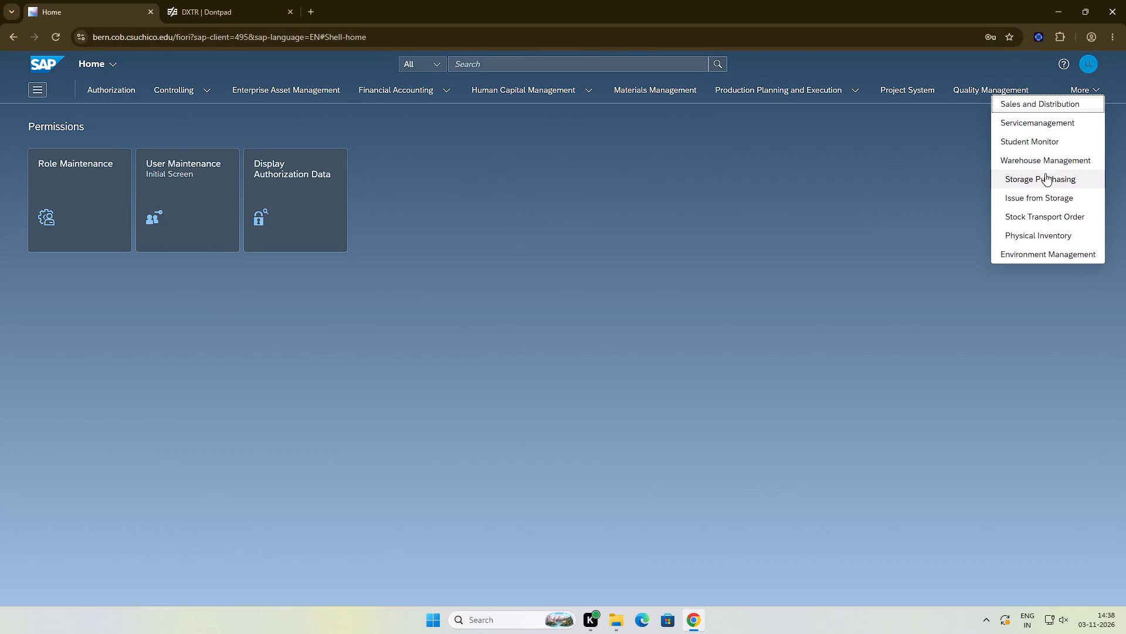
{"action": "left_click", "coordinate": [1046, 171]}
{"action": "left_click", "coordinate": [1085, 83]}
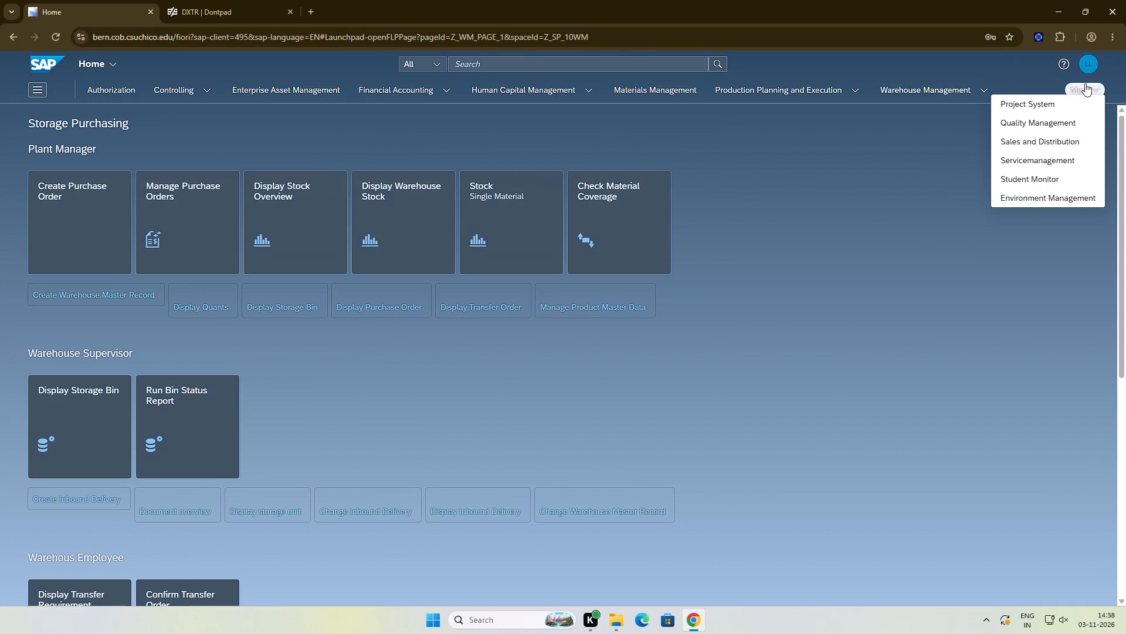
{"action": "left_click", "coordinate": [897, 213]}
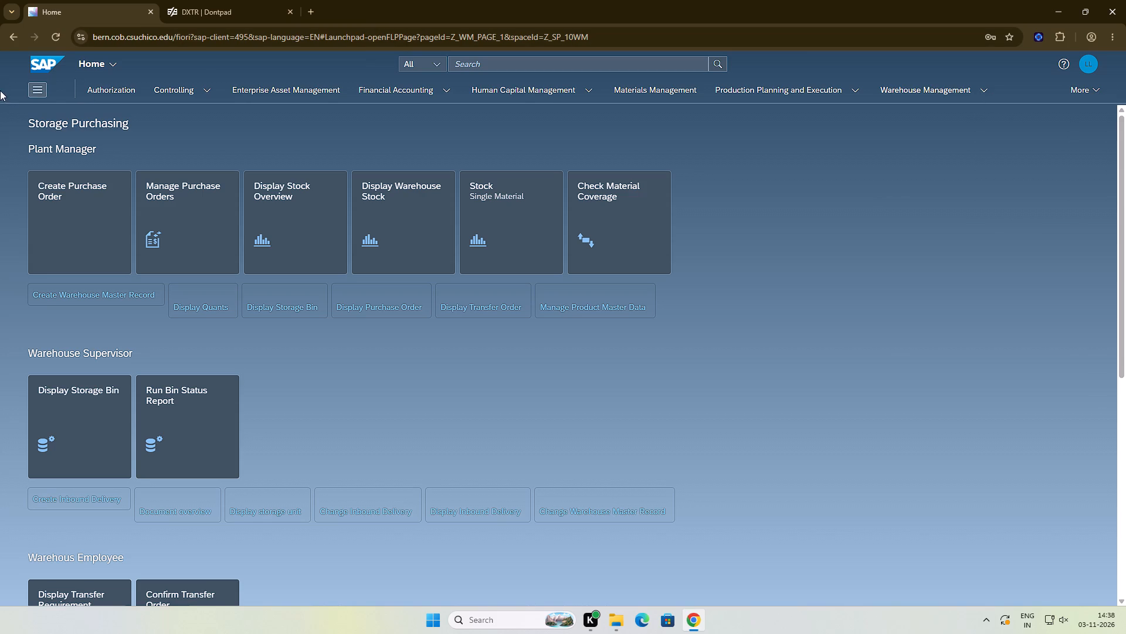
{"action": "left_click", "coordinate": [42, 62]}
{"action": "left_click", "coordinate": [1104, 89]}
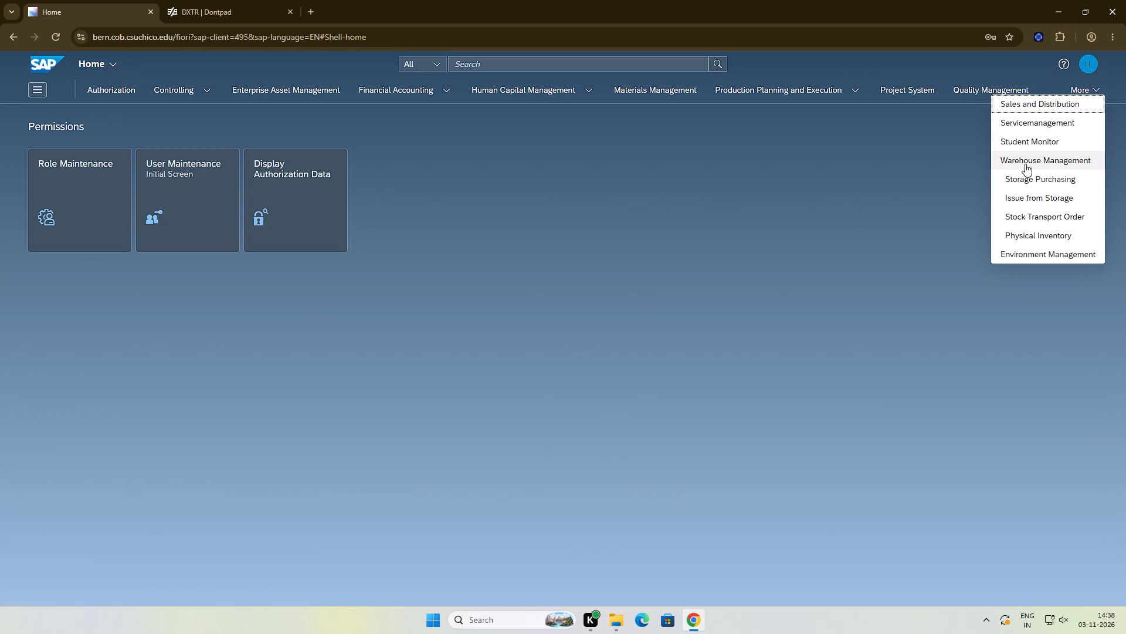
{"action": "left_click", "coordinate": [1025, 164]}
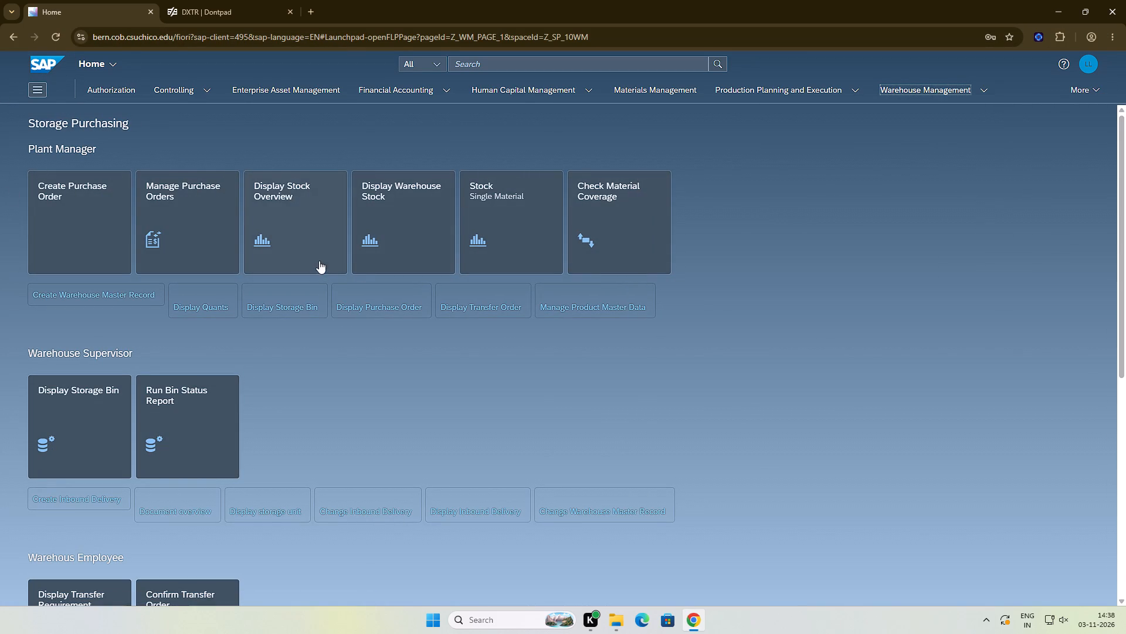
{"action": "scroll", "coordinate": [330, 251], "scroll_direction": "down", "scroll_amount": 1}
{"action": "scroll", "coordinate": [331, 248], "scroll_direction": "up", "scroll_amount": 1}
{"action": "scroll", "coordinate": [420, 139], "scroll_direction": "down", "scroll_amount": 1}
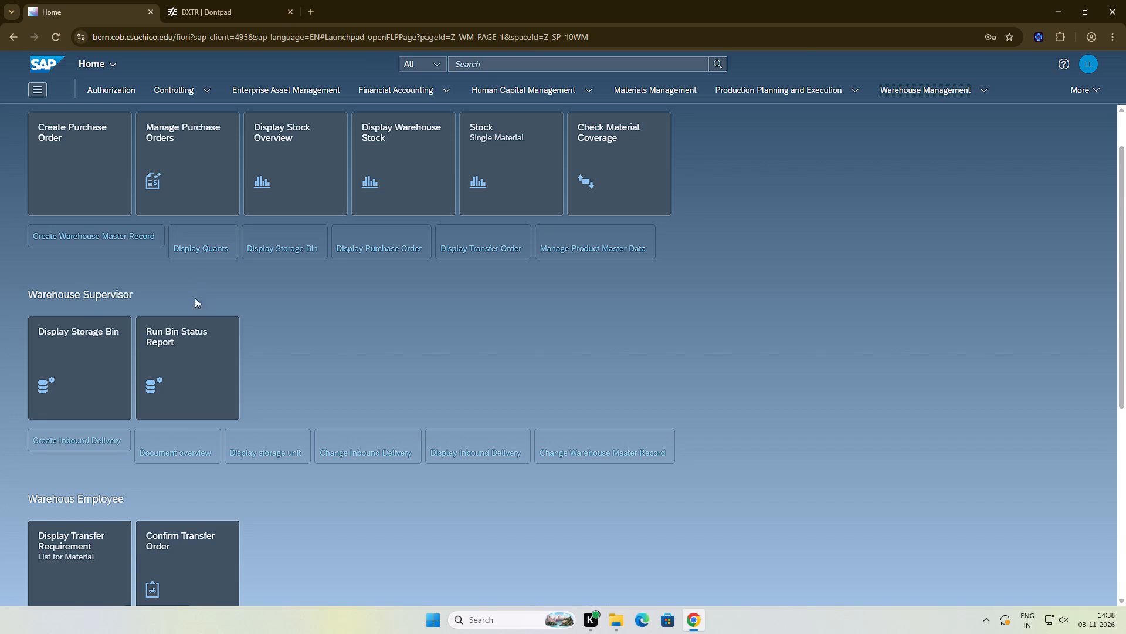
{"action": "left_click", "coordinate": [209, 333]}
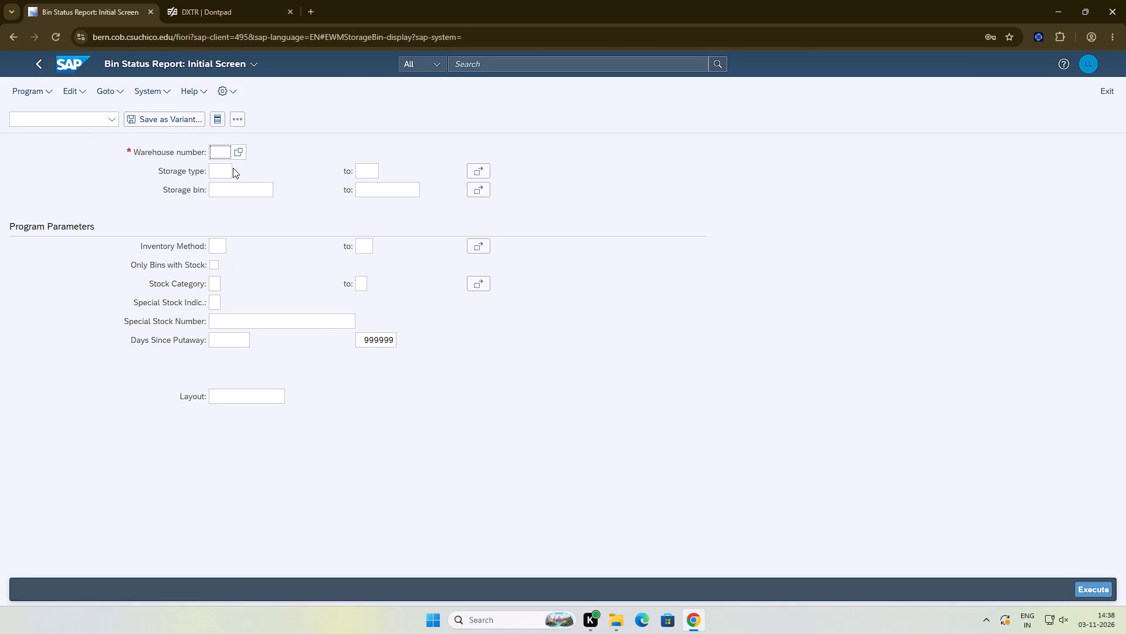
Set the bin status report's selection to warehouse number 100 and storage bin STBN*070.
{"action": "type", "text": "100"}
{"action": "key", "text": "Return"}
{"action": "left_click", "coordinate": [245, 192]}
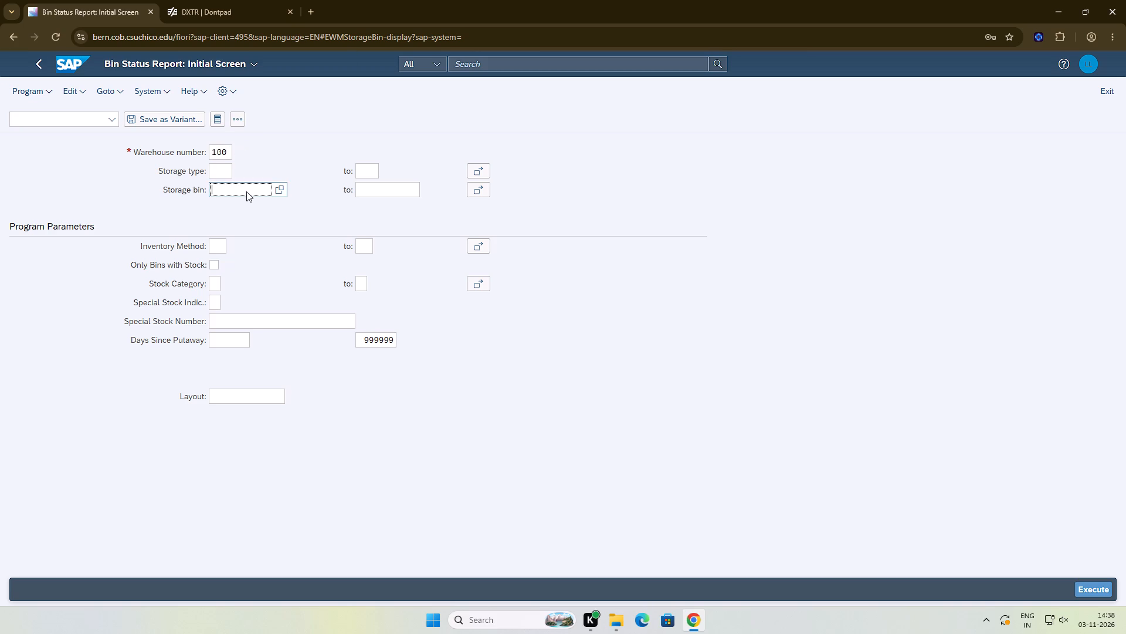
{"action": "type", "text": "ST"}
{"action": "type", "text": "BN"}
{"action": "key", "text": "shift+asterisk"}
{"action": "type", "text": "070"}
{"action": "key", "text": "Return"}
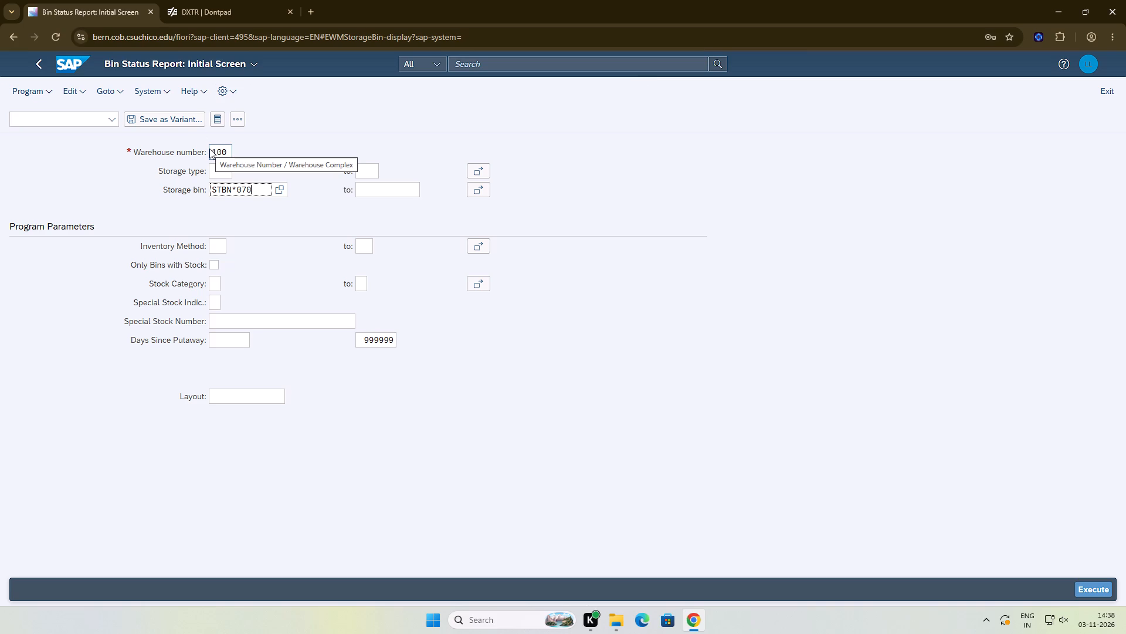
Try to execute the bin status report for warehouse 100 and storage bin STBN*070.
{"action": "left_click", "coordinate": [1112, 588]}
{"action": "left_click", "coordinate": [1103, 589]}
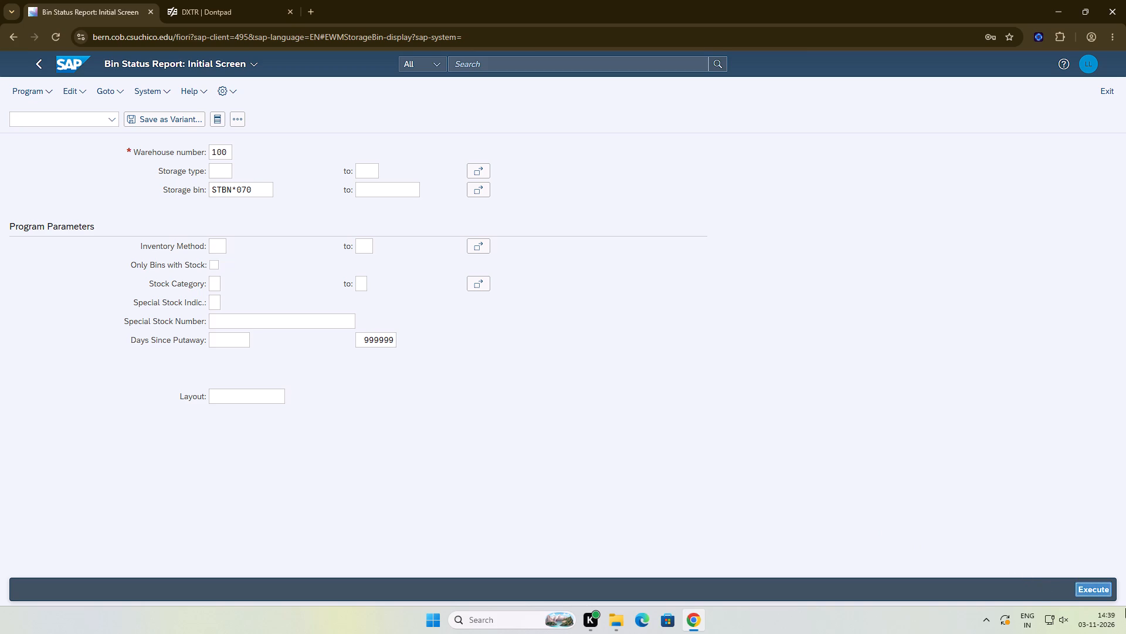
{"action": "triple_click", "coordinate": [1097, 592]}
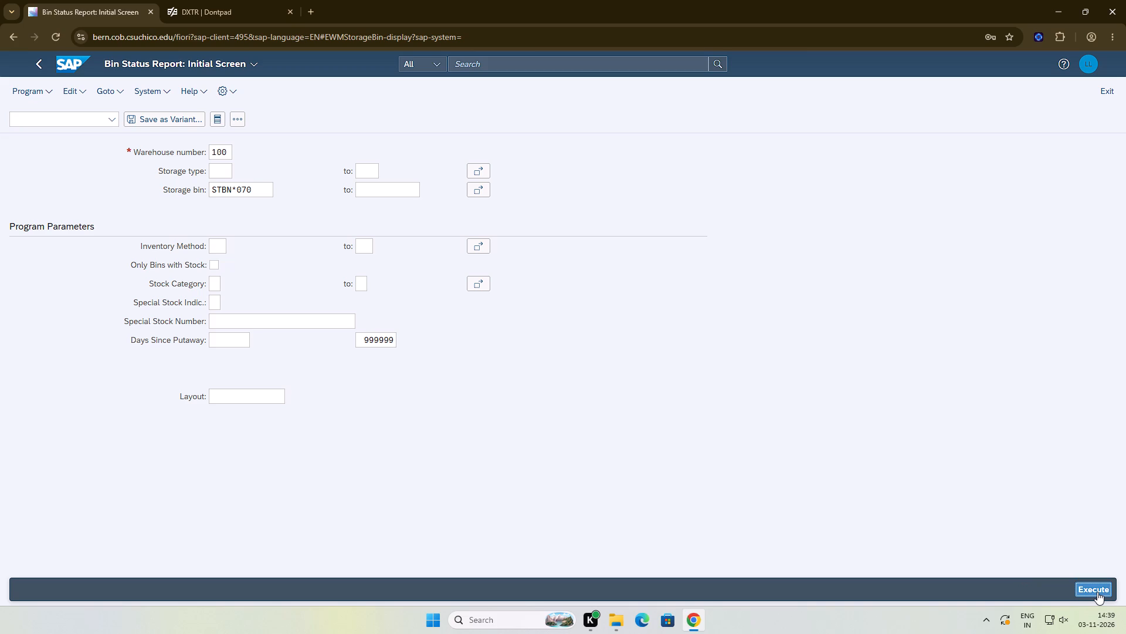
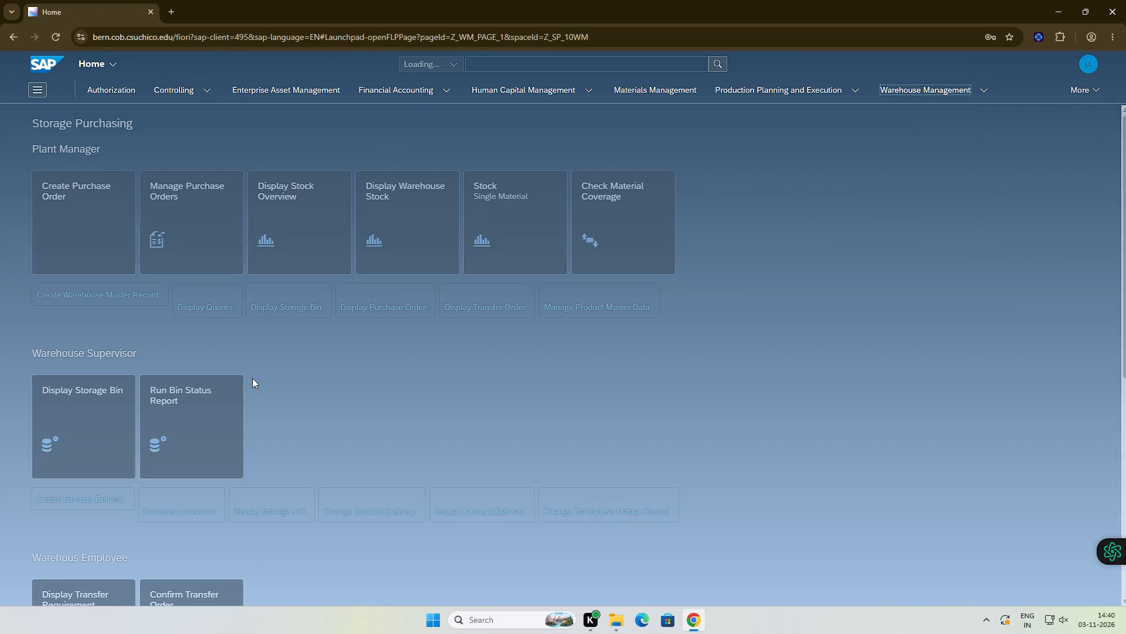
Reopen Run Bin Status Report and execute it for warehouse number 100 and storage bin STBN*070.
{"action": "left_click", "coordinate": [201, 420]}
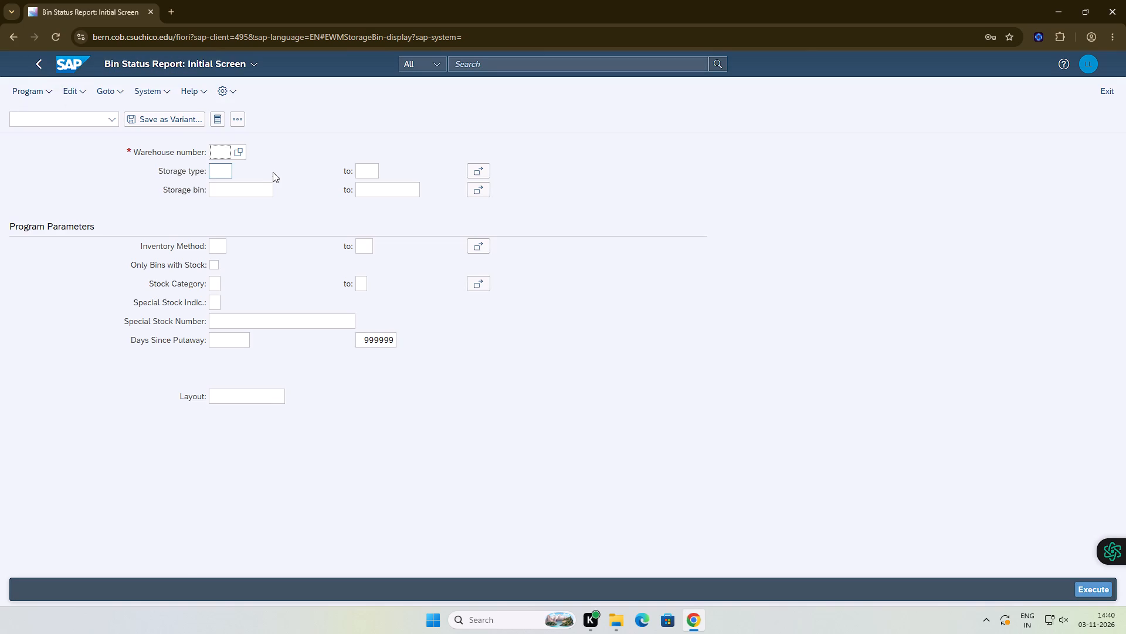
{"action": "type", "text": "100"}
{"action": "left_click", "coordinate": [215, 191]}
{"action": "type", "text": "st"}
{"action": "key", "text": "BackSpace"}
{"action": "key", "text": "BackSpace"}
{"action": "type", "text": "st"}
{"action": "key", "text": "BackSpace"}
{"action": "key", "text": "BackSpace"}
{"action": "key", "text": "BackSpace"}
{"action": "type", "text": "STBN"}
{"action": "key", "text": "shift+asterisk"}
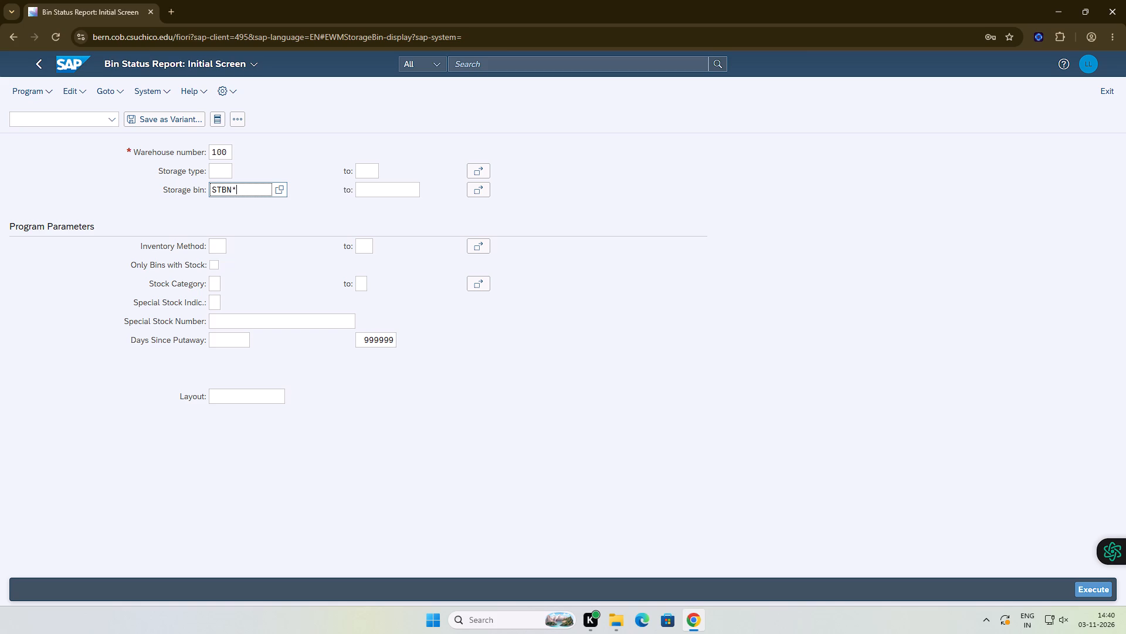
{"action": "type", "text": "070"}
{"action": "key", "text": "Return"}
{"action": "left_click", "coordinate": [680, 305]}
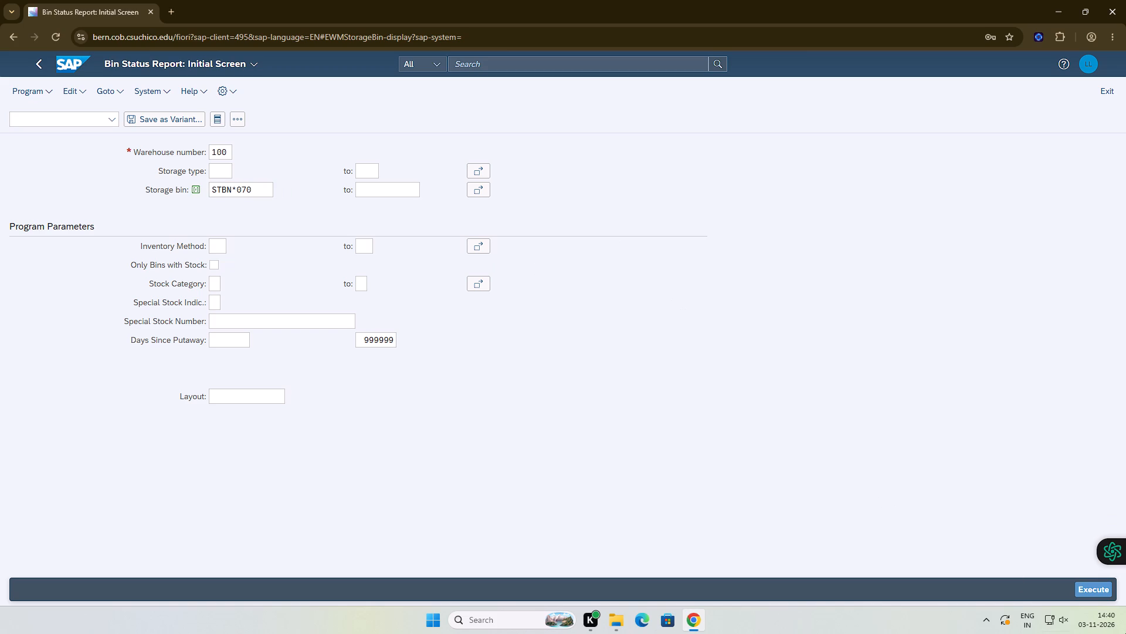
{"action": "left_click", "coordinate": [1094, 592]}
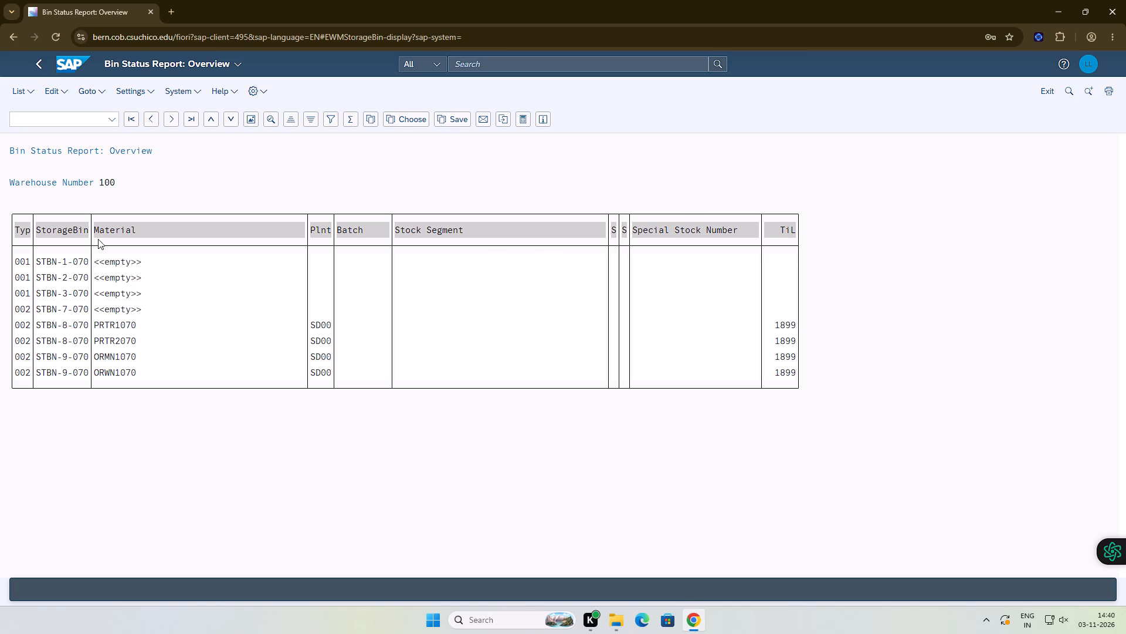
{"action": "left_click", "coordinate": [123, 306]}
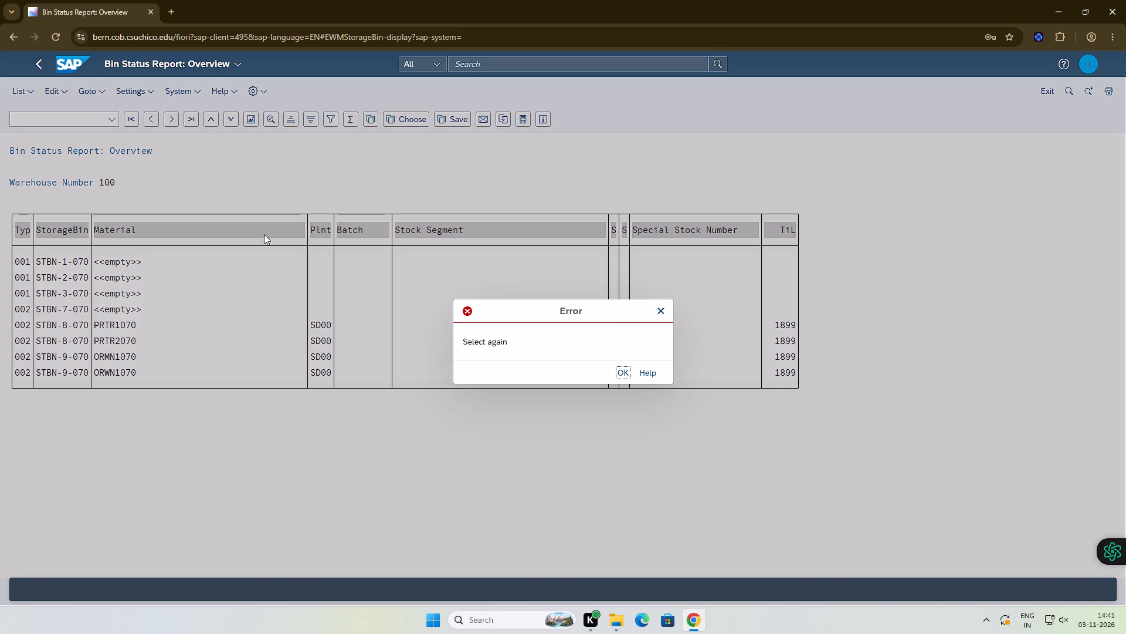
{"action": "left_click", "coordinate": [619, 372]}
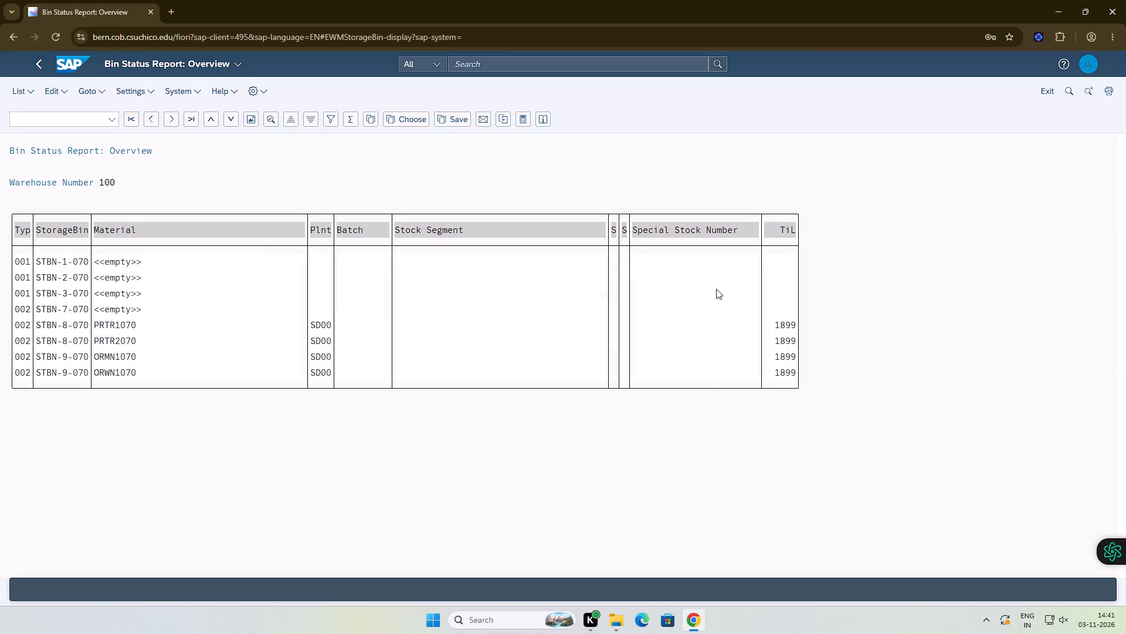
Return to the home page, display the browser full screen and open Warehouse Management's Storage Purchasing page.
{"action": "left_click", "coordinate": [83, 64]}
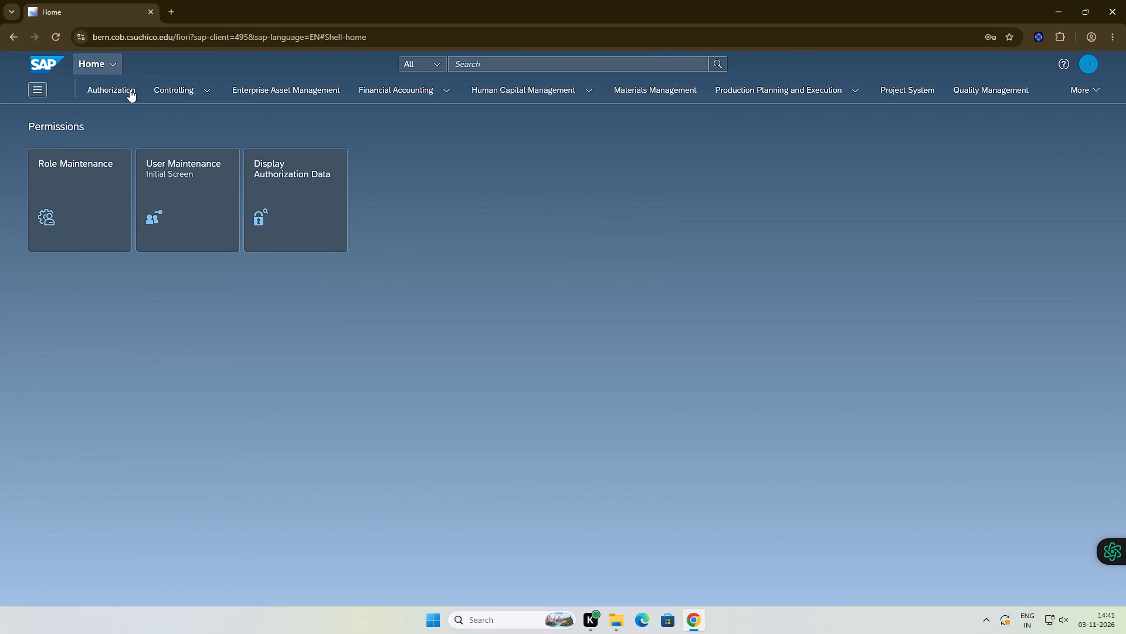
{"action": "left_click", "coordinate": [533, 203]}
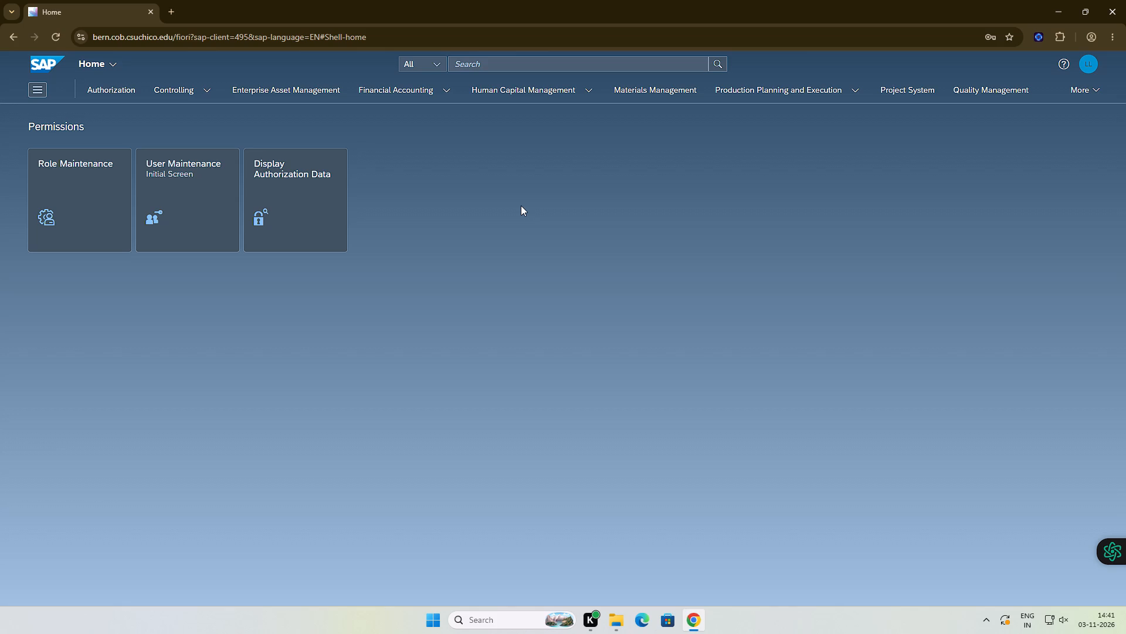
{"action": "key", "text": "F11"}
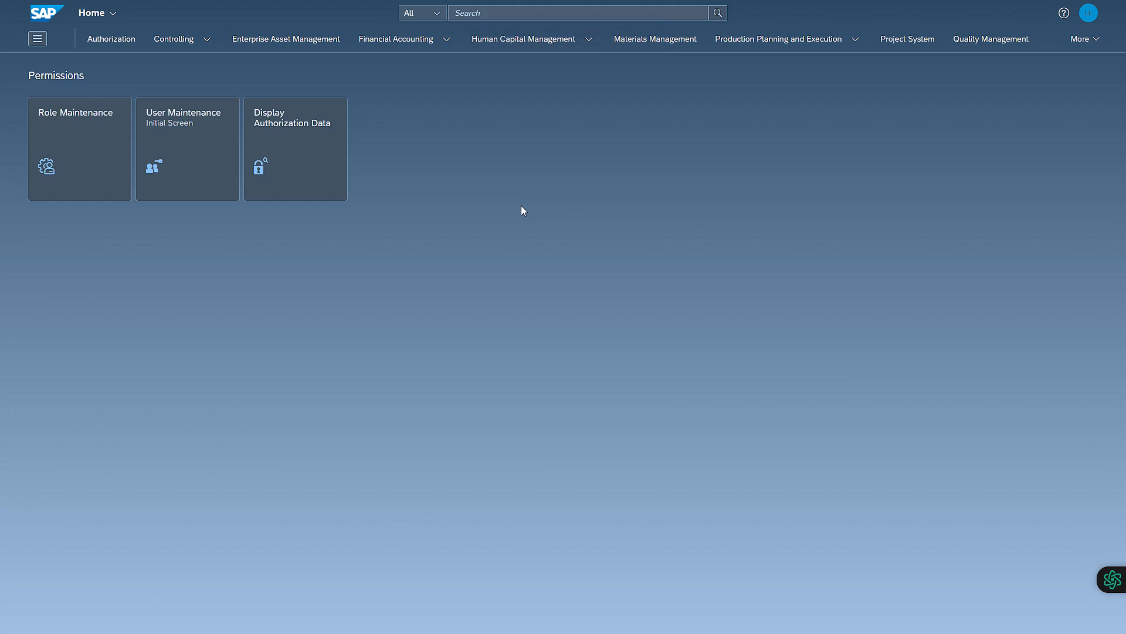
{"action": "left_click", "coordinate": [1103, 44]}
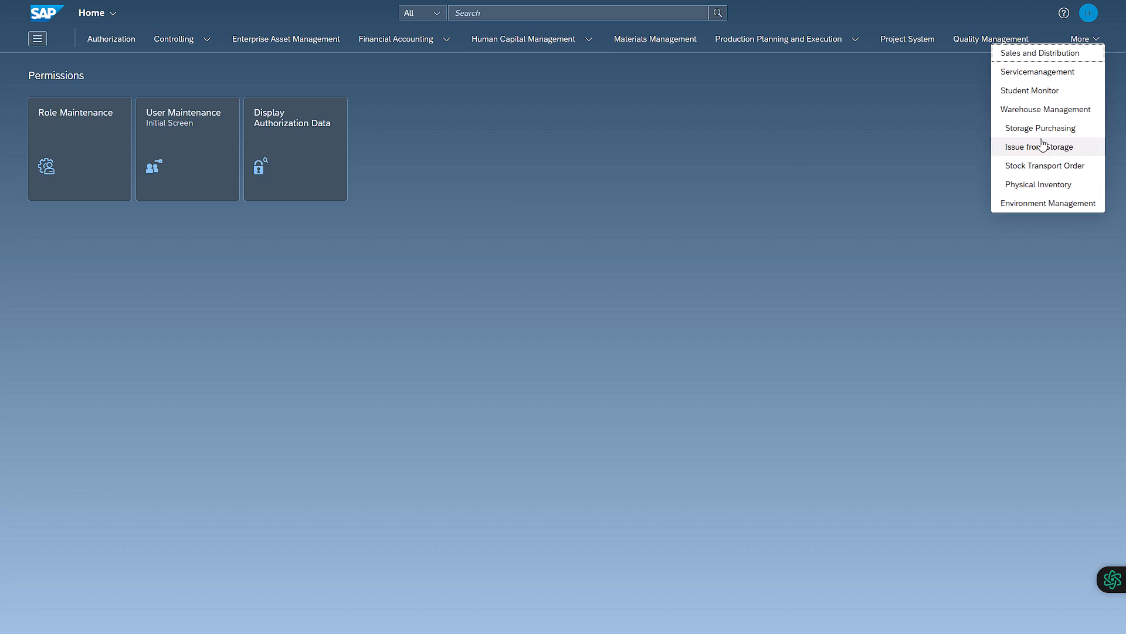
{"action": "left_click", "coordinate": [1047, 117]}
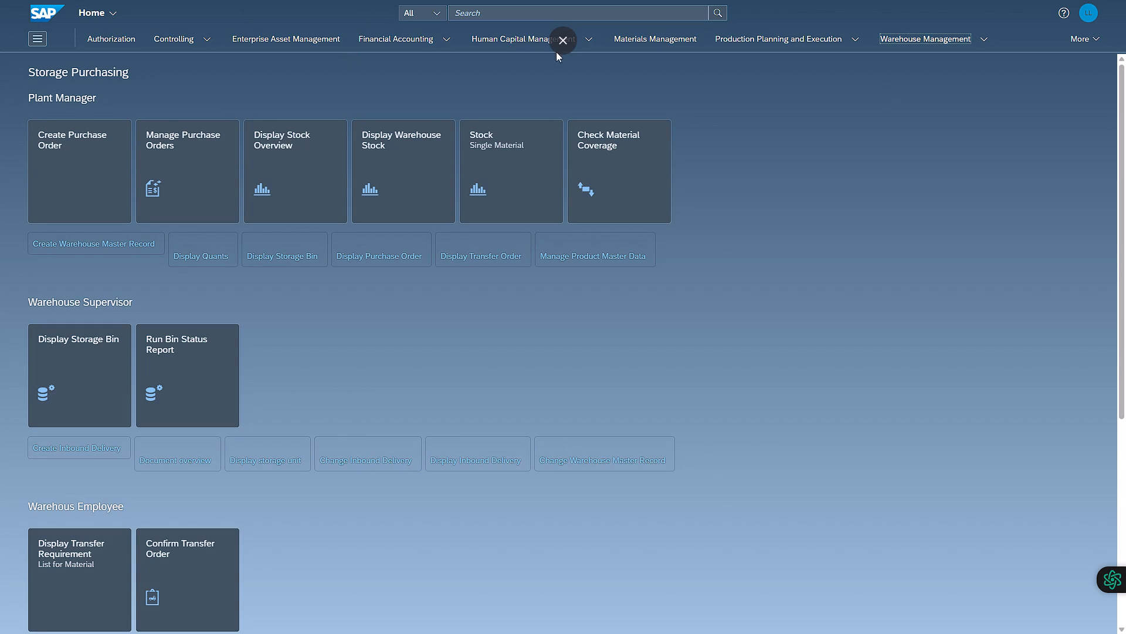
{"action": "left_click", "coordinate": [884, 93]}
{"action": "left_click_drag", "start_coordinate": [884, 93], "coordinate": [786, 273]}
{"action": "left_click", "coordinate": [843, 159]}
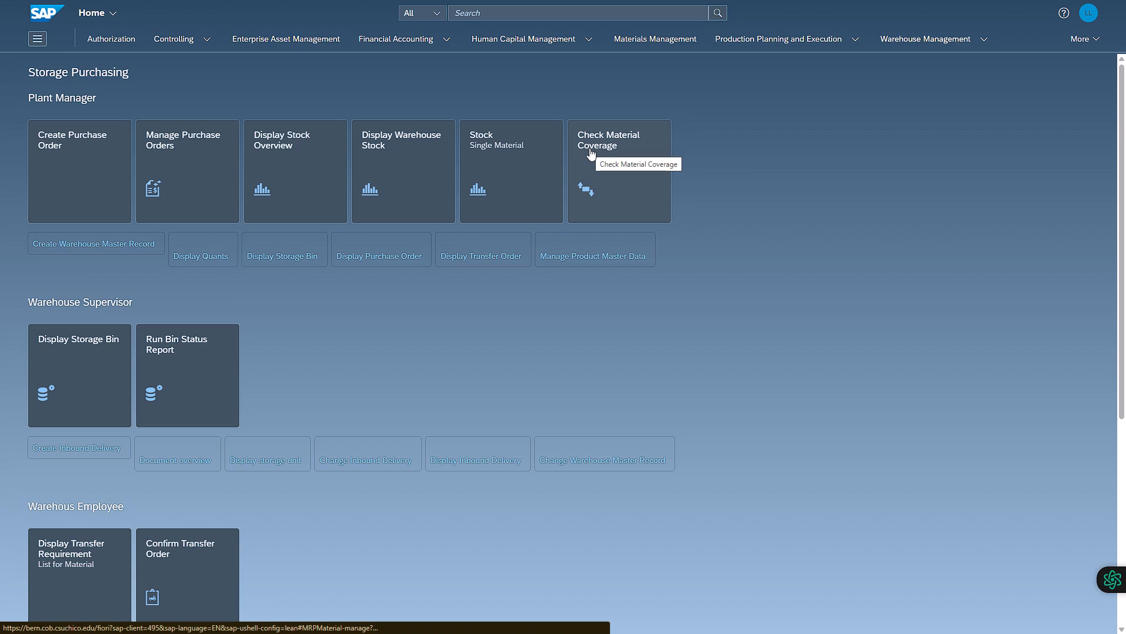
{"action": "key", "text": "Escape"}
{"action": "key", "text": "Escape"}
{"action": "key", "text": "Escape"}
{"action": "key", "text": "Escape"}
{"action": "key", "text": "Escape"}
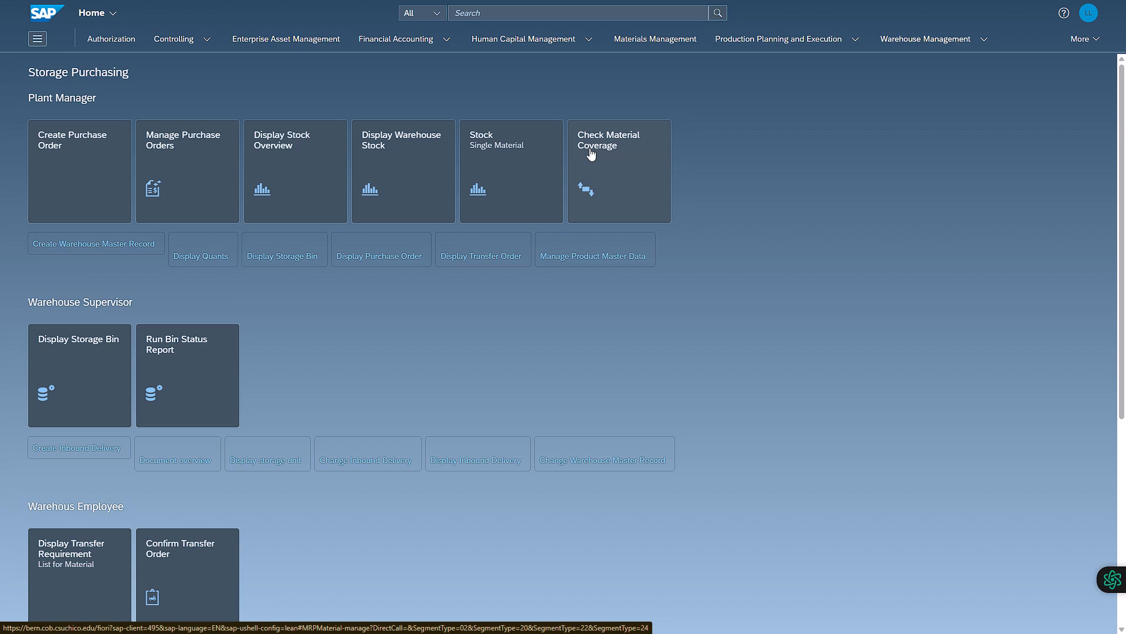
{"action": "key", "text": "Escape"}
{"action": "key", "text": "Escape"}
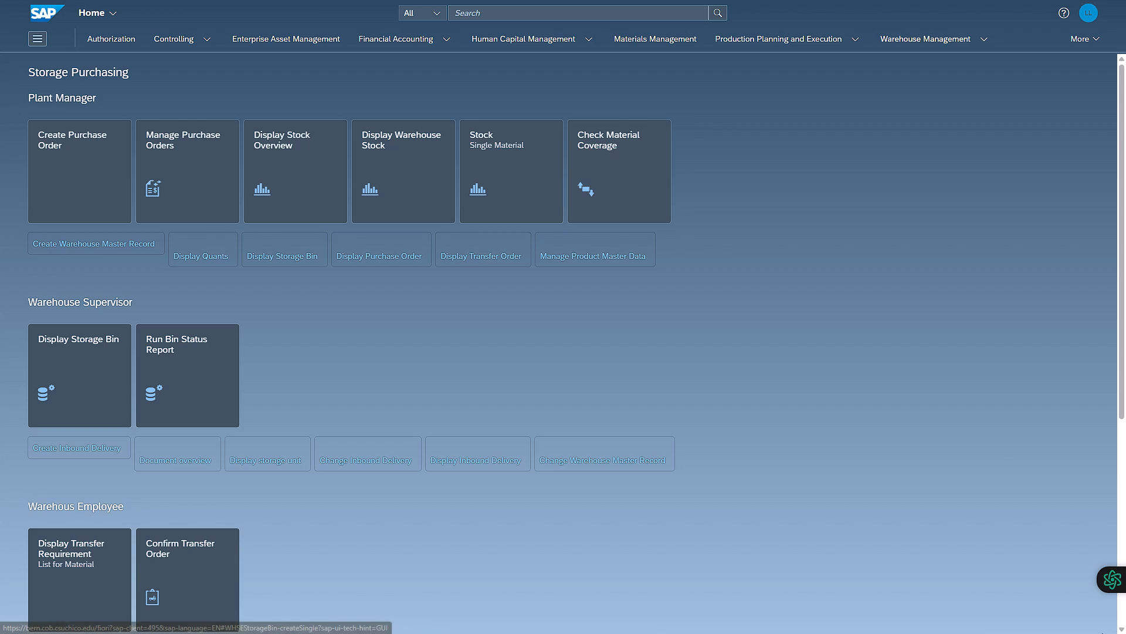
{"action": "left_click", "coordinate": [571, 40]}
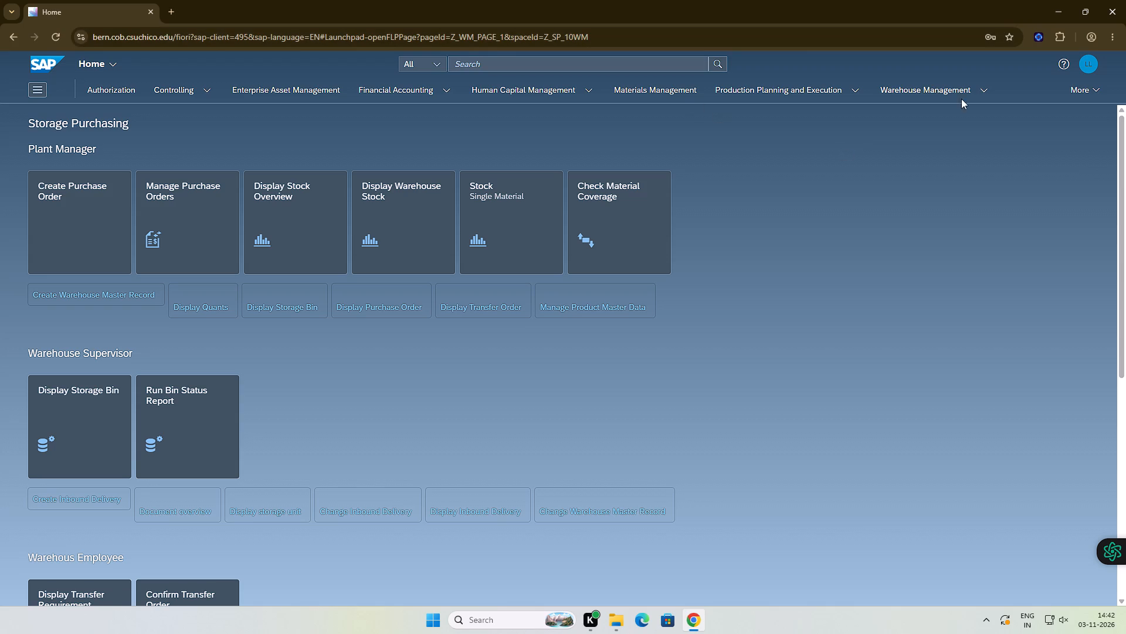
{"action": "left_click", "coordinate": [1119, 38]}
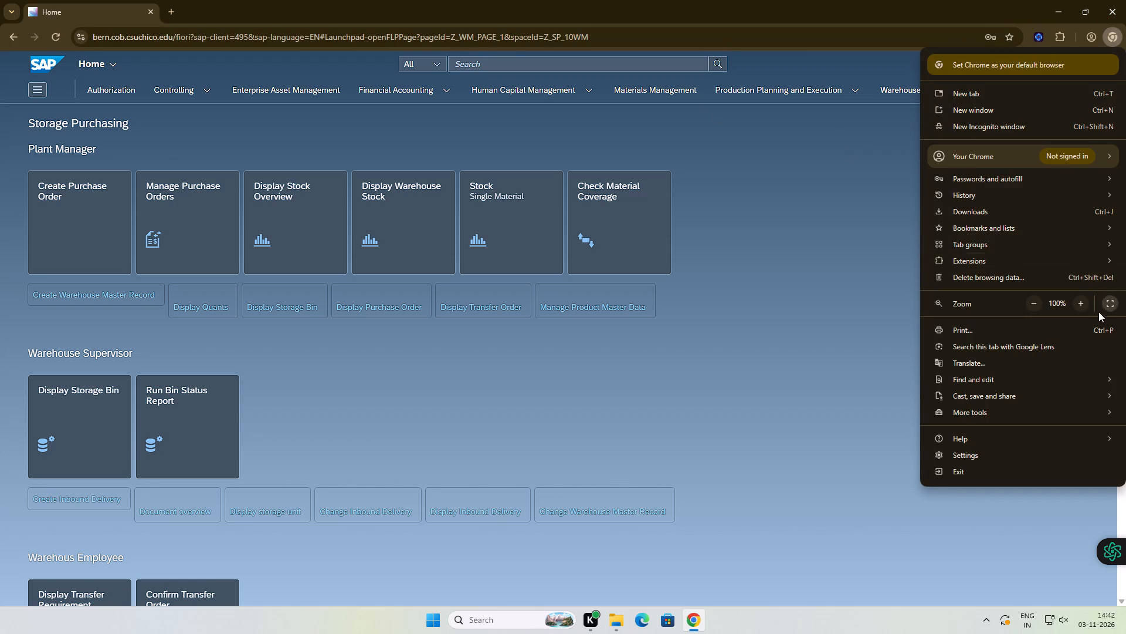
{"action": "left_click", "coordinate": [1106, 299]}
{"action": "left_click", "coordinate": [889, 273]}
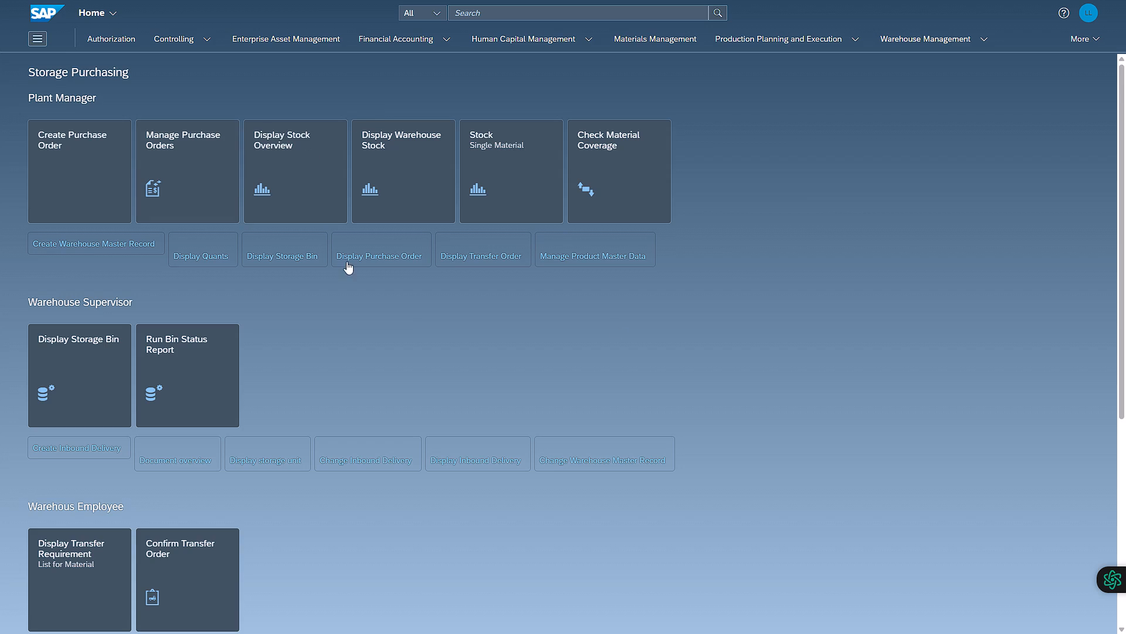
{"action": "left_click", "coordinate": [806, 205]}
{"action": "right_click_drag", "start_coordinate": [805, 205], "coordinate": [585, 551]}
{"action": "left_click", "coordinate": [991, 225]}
Open Display Transfer Requirement under Warehouse Employee and list the transfer requirements for material DXTR1070 in warehouse 100.
{"action": "scroll", "coordinate": [558, 313], "scroll_direction": "down", "scroll_amount": 6}
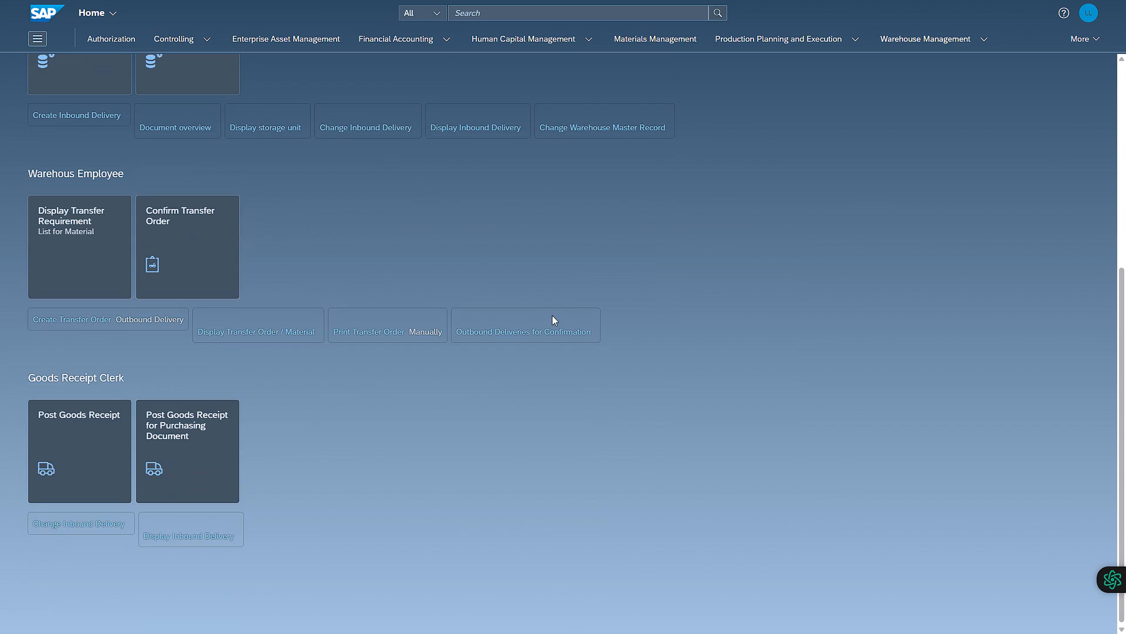
{"action": "scroll", "coordinate": [552, 315], "scroll_direction": "up", "scroll_amount": 4}
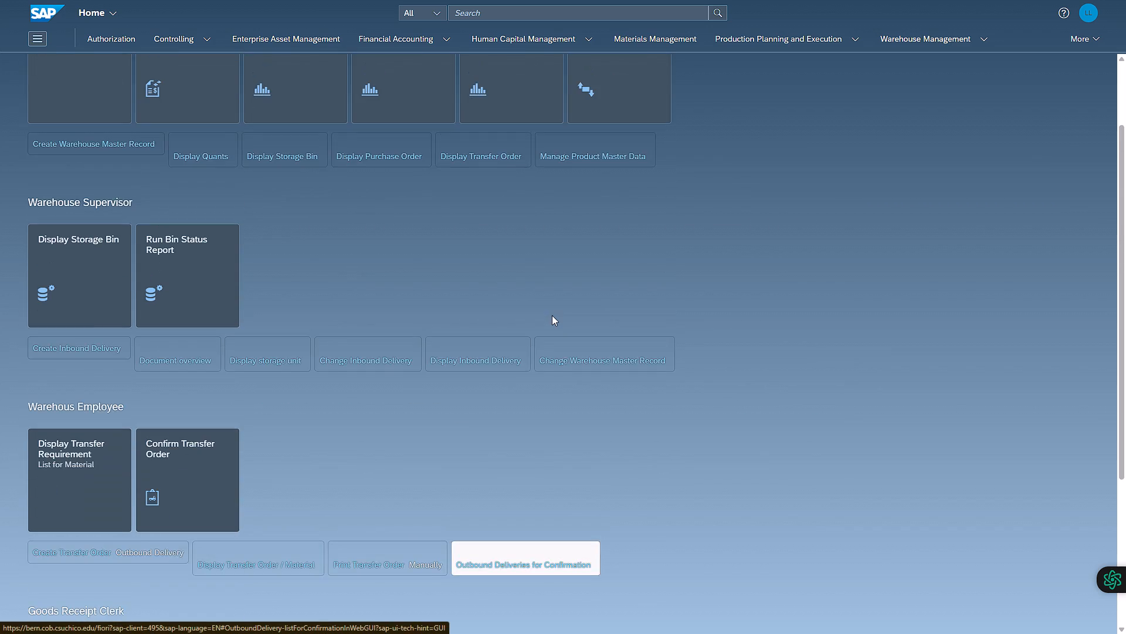
{"action": "scroll", "coordinate": [552, 315], "scroll_direction": "up", "scroll_amount": 5}
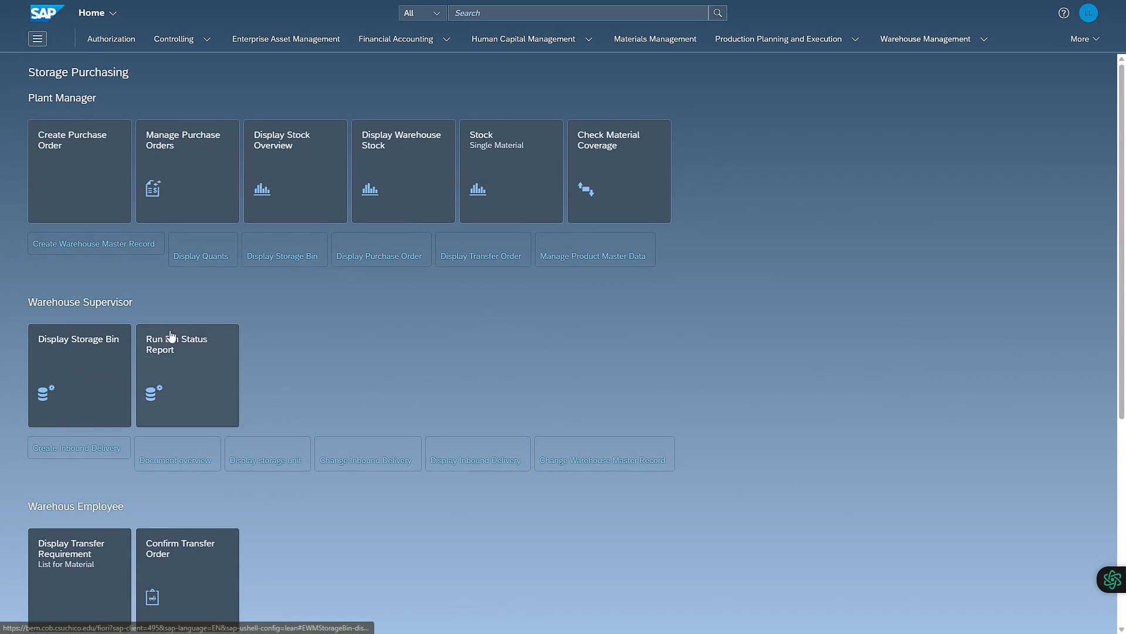
{"action": "scroll", "coordinate": [411, 319], "scroll_direction": "down", "scroll_amount": 6}
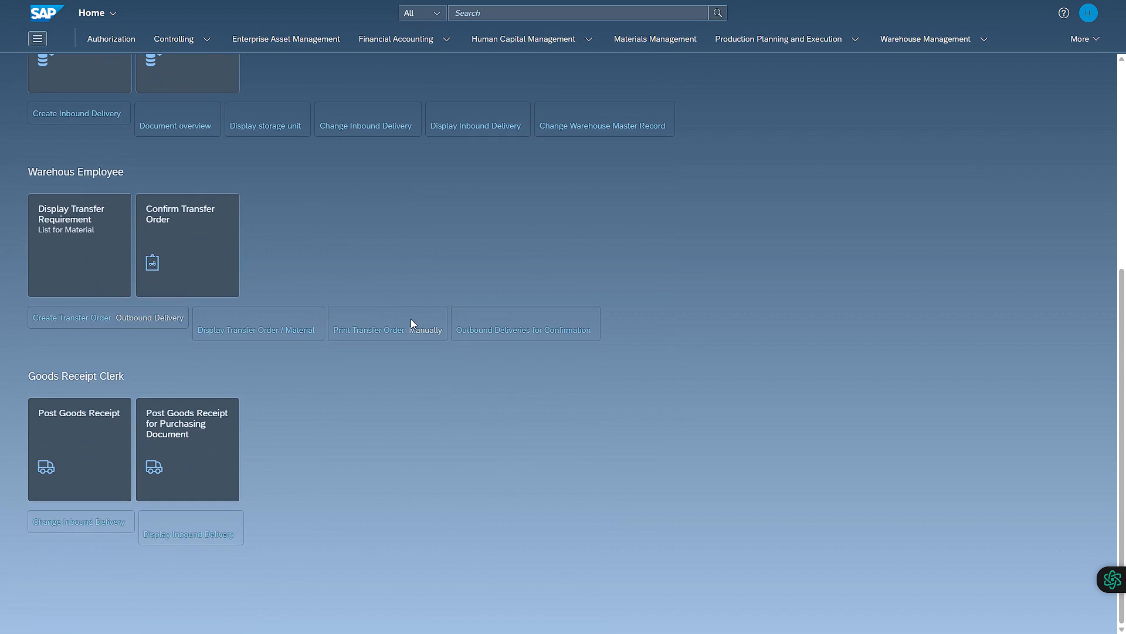
{"action": "scroll", "coordinate": [411, 319], "scroll_direction": "down", "scroll_amount": 1}
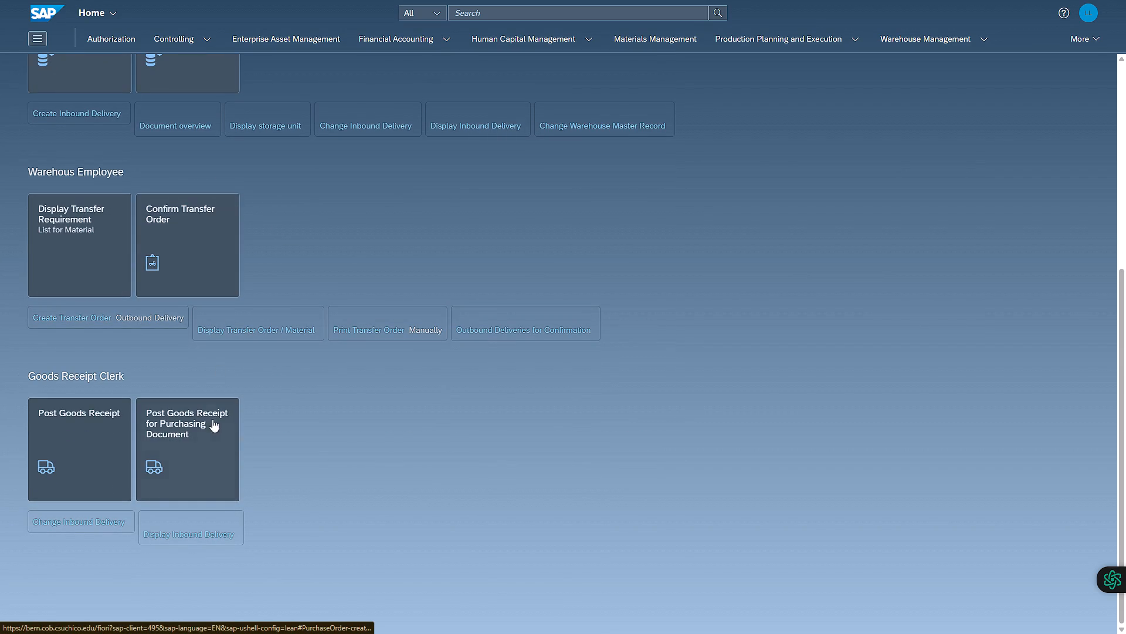
{"action": "scroll", "coordinate": [195, 240], "scroll_direction": "up", "scroll_amount": 1}
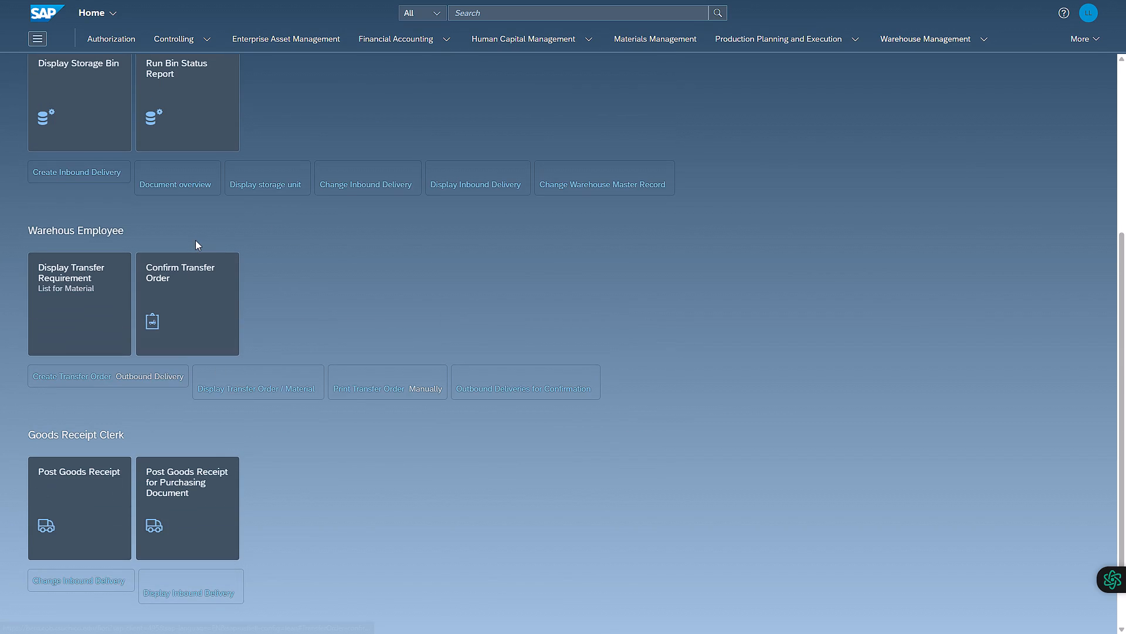
{"action": "scroll", "coordinate": [195, 240], "scroll_direction": "down", "scroll_amount": 1}
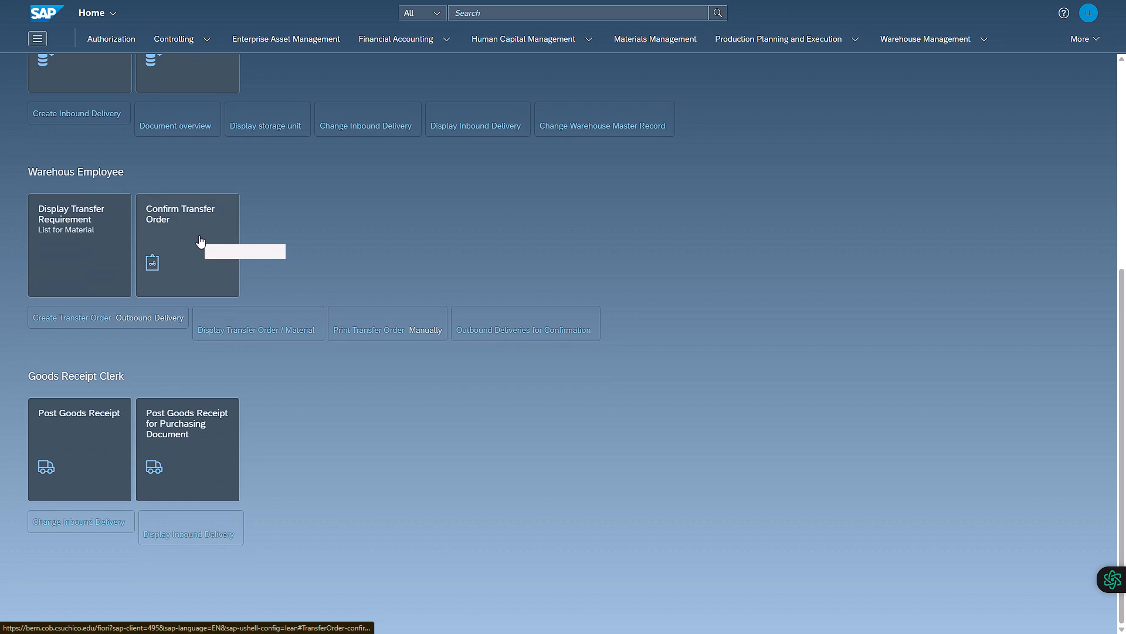
{"action": "left_click", "coordinate": [84, 240]}
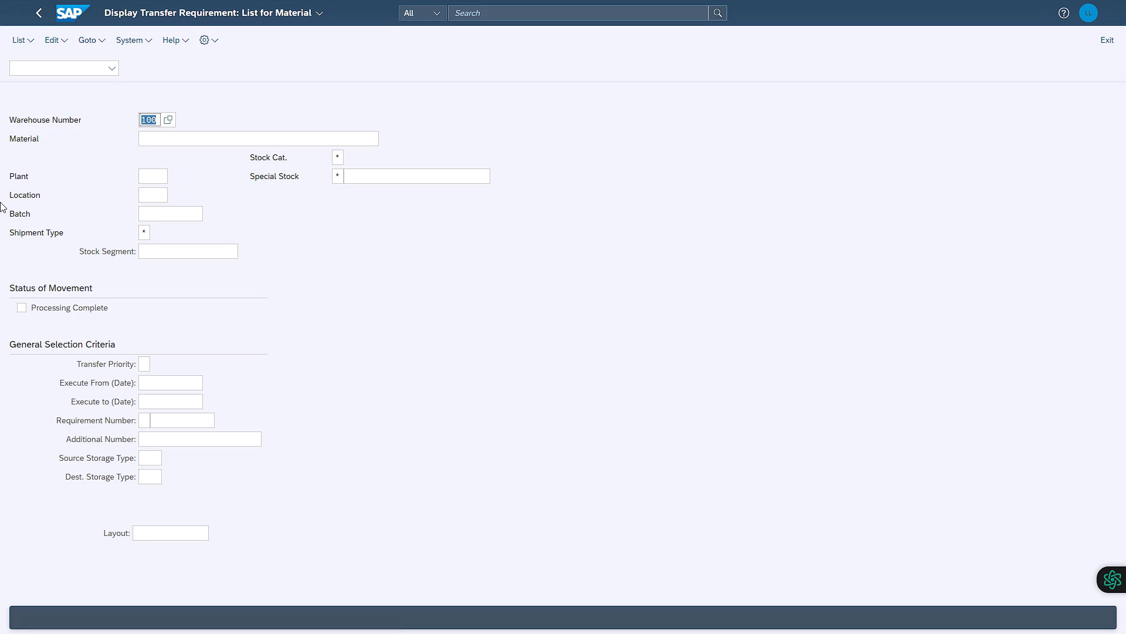
{"action": "left_click", "coordinate": [226, 136]}
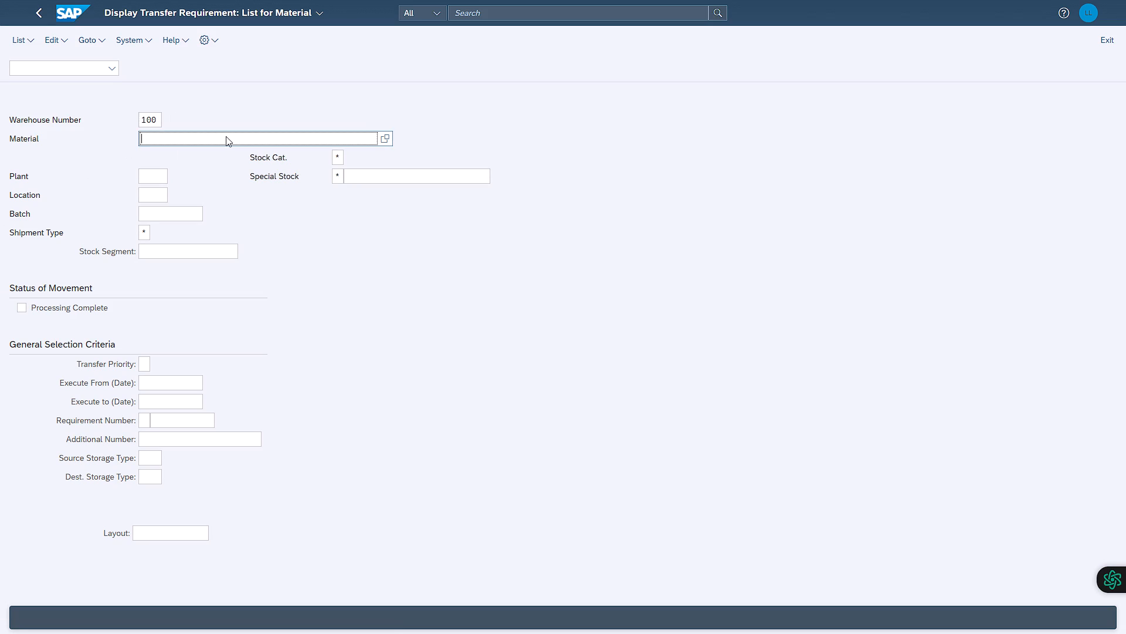
{"action": "type", "text": "DXTR"}
{"action": "type", "text": "1070"}
{"action": "key", "text": "Return"}
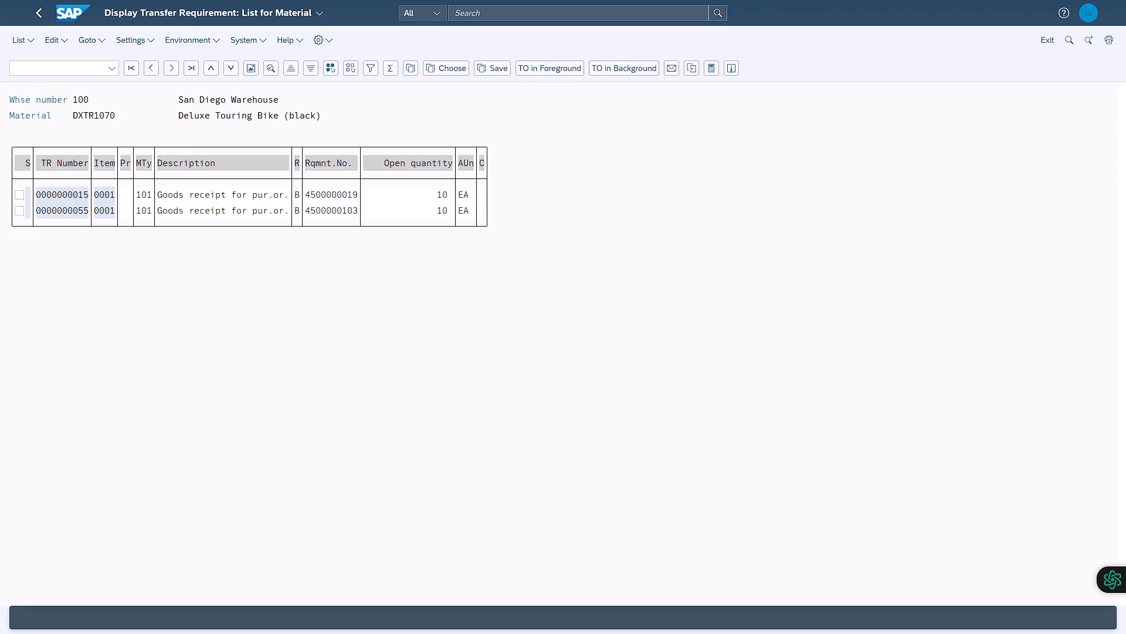
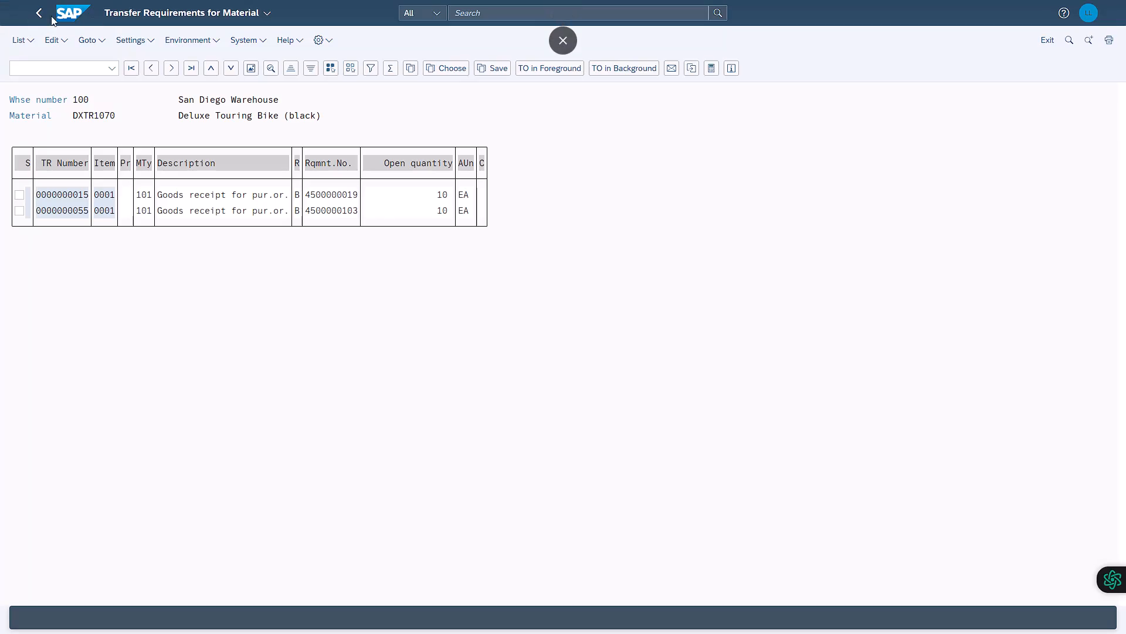
Return to the home page and reopen Display Transfer Requirement from the Warehouse Management page.
{"action": "left_click", "coordinate": [80, 11]}
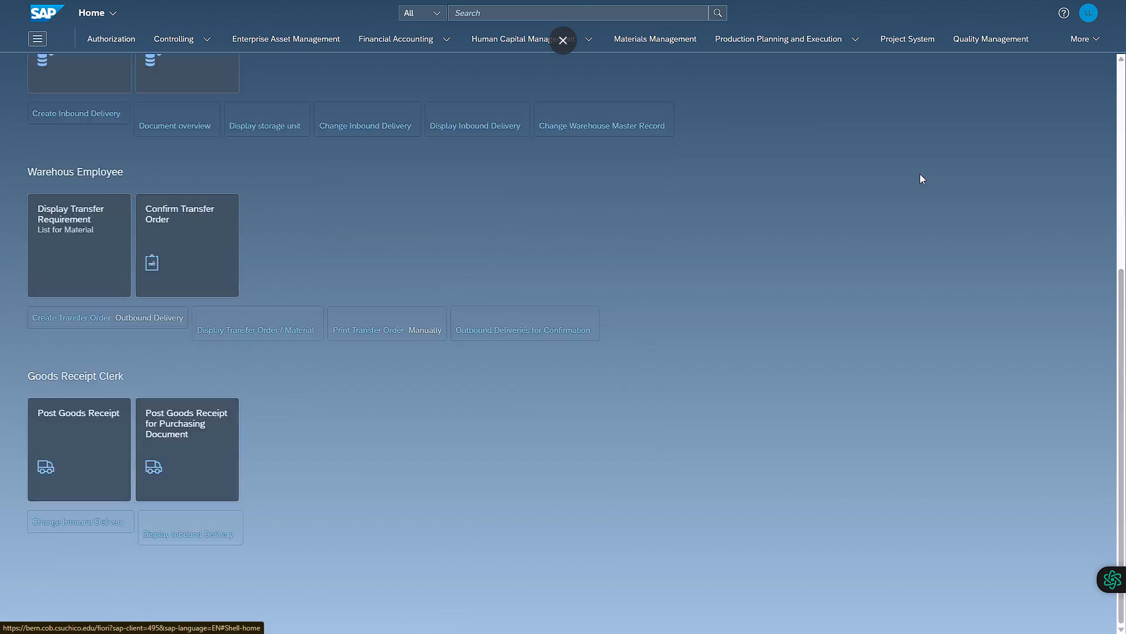
{"action": "left_click", "coordinate": [1087, 45]}
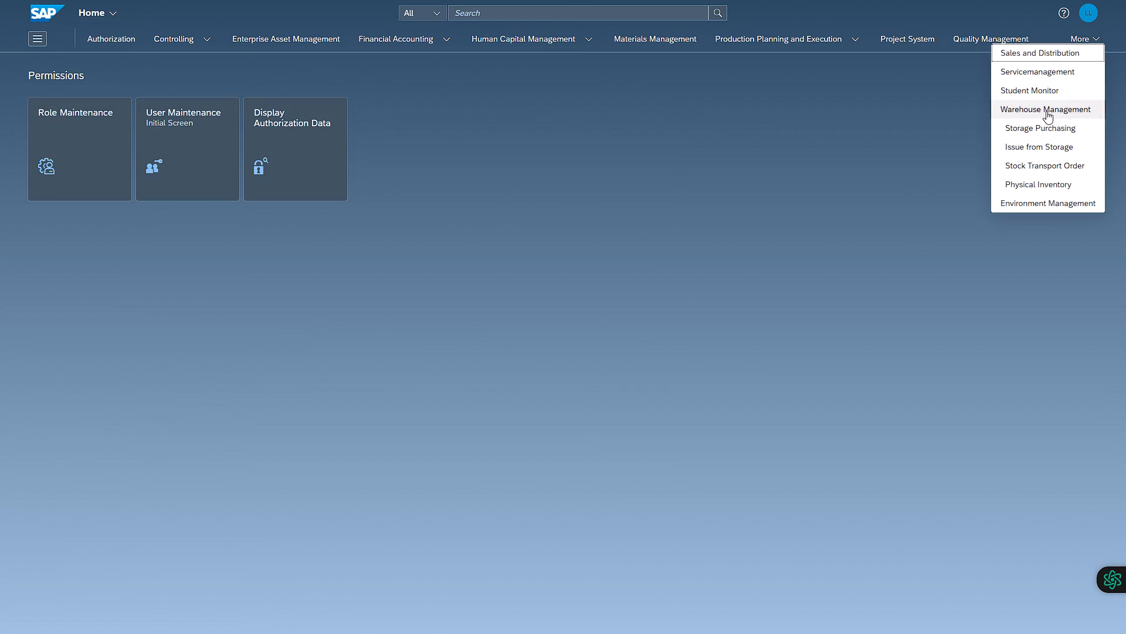
{"action": "left_click", "coordinate": [1048, 110]}
{"action": "scroll", "coordinate": [310, 160], "scroll_direction": "down", "scroll_amount": 7}
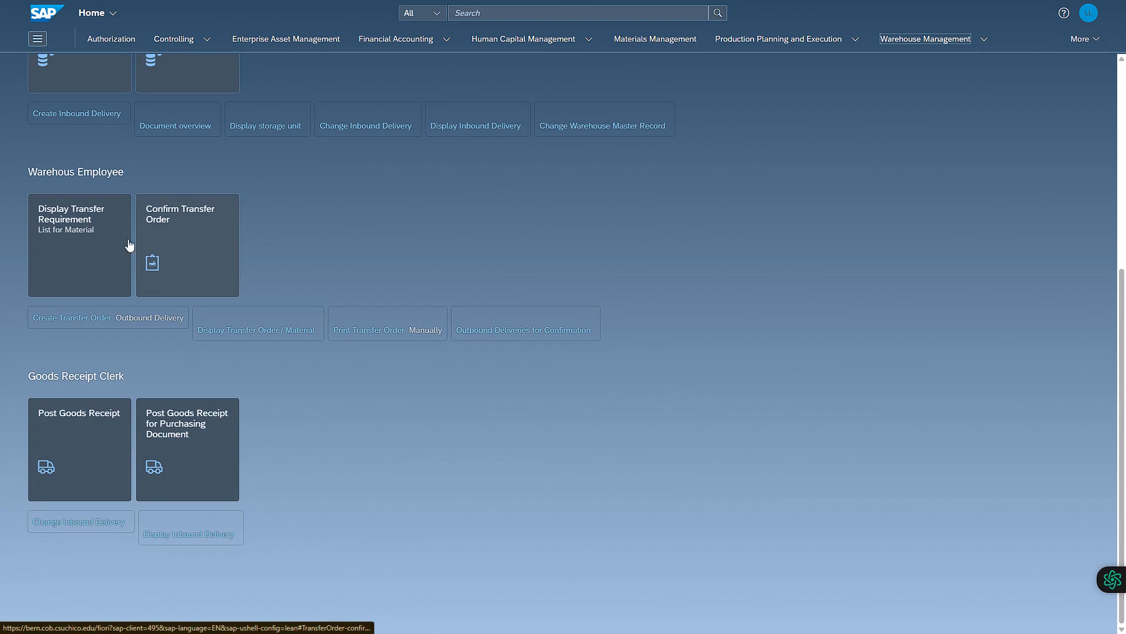
{"action": "left_click", "coordinate": [42, 245]}
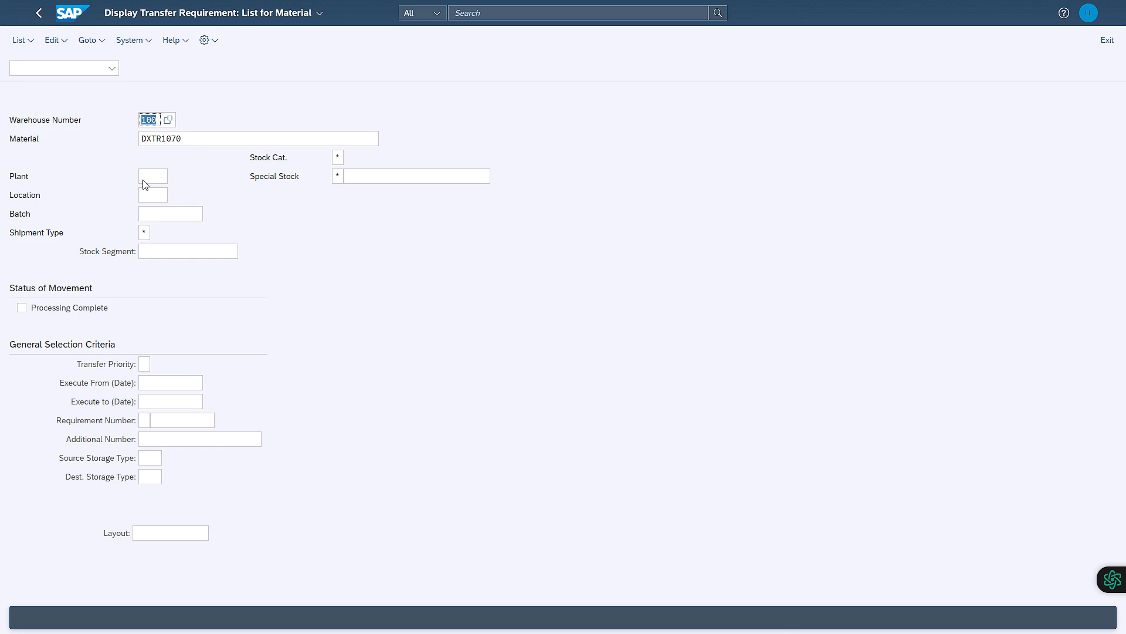
Restrict the selection to plant SD00 and list the transfer requirements for material DXTR1070 in warehouse 100.
{"action": "left_click", "coordinate": [152, 171]}
{"action": "left_click", "coordinate": [167, 178]}
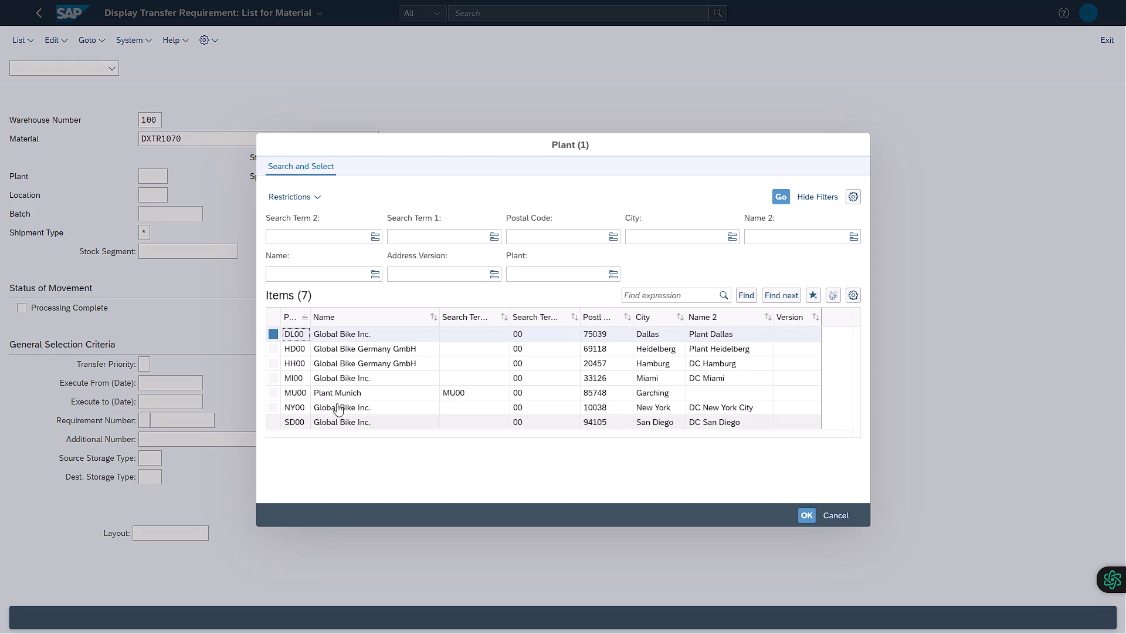
{"action": "scroll", "coordinate": [339, 396], "scroll_direction": "down", "scroll_amount": 1}
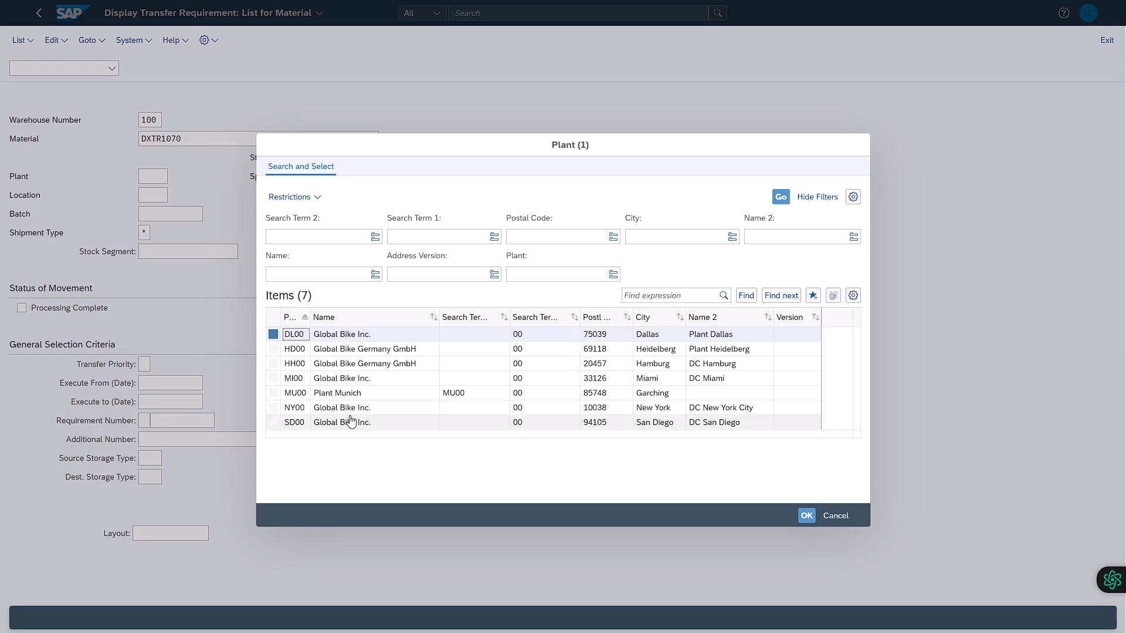
{"action": "left_click", "coordinate": [350, 415]}
{"action": "left_click", "coordinate": [812, 513]}
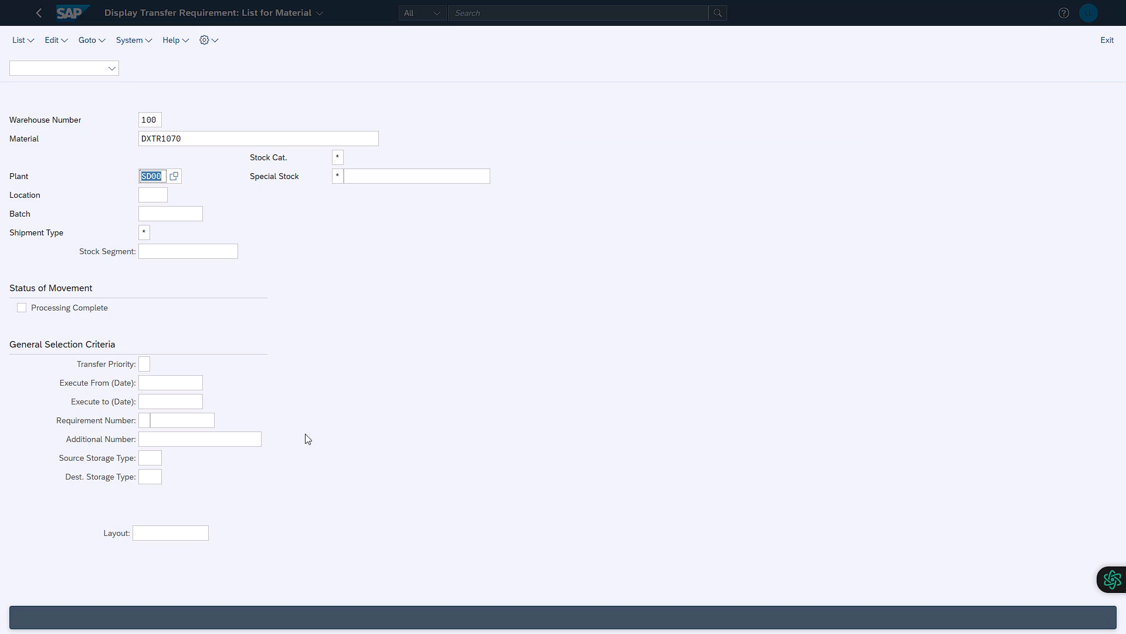
{"action": "left_click", "coordinate": [279, 215]}
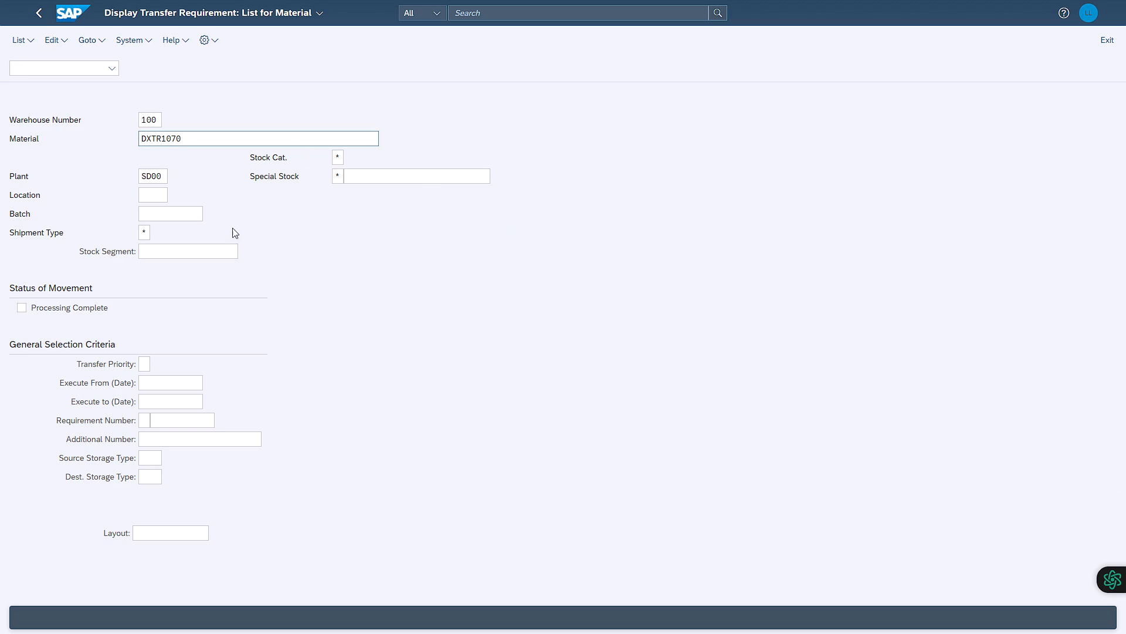
{"action": "left_click", "coordinate": [147, 176]}
{"action": "key", "text": "Return"}
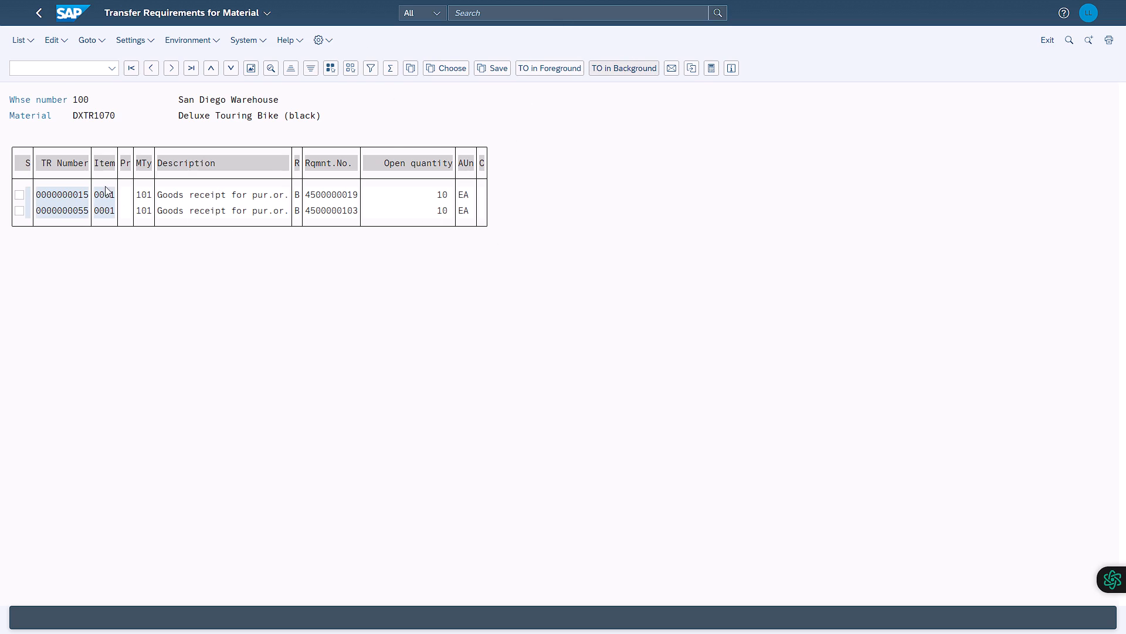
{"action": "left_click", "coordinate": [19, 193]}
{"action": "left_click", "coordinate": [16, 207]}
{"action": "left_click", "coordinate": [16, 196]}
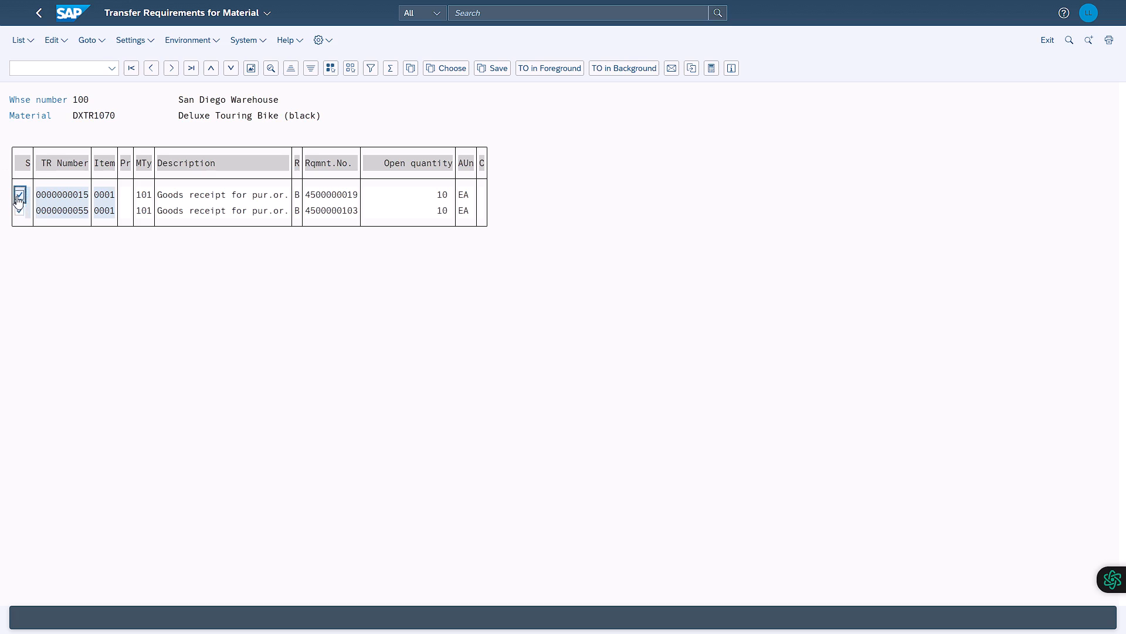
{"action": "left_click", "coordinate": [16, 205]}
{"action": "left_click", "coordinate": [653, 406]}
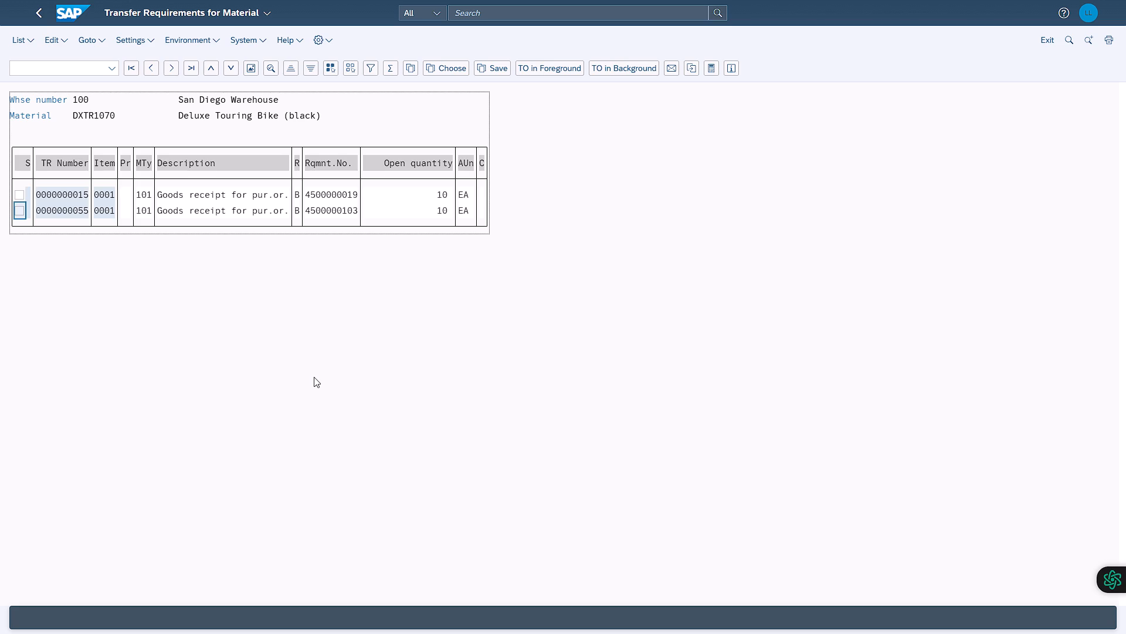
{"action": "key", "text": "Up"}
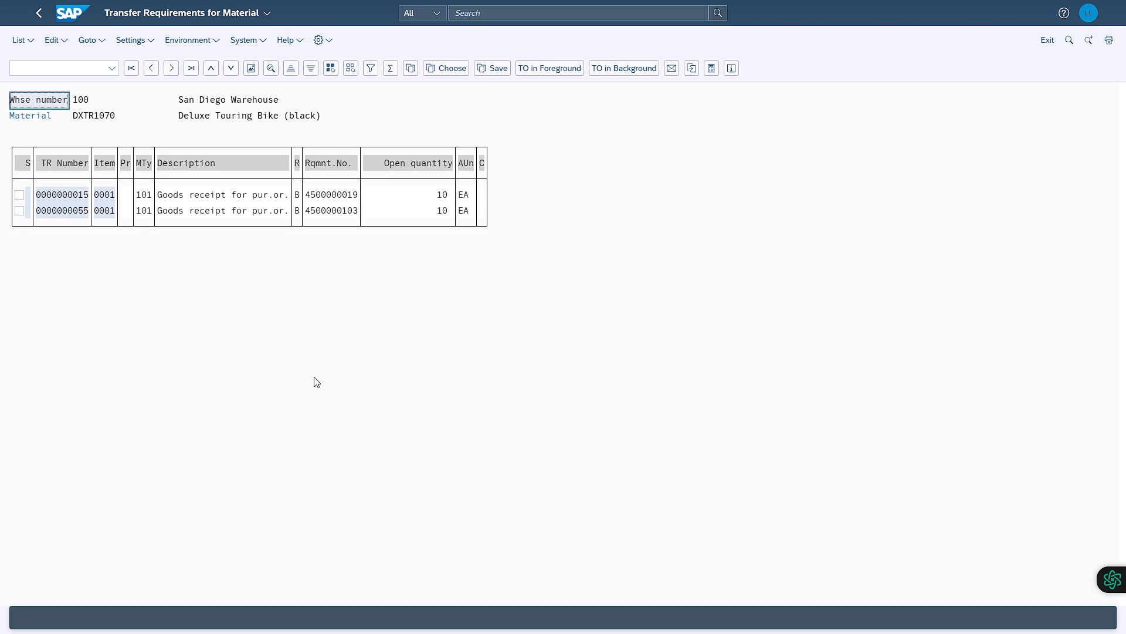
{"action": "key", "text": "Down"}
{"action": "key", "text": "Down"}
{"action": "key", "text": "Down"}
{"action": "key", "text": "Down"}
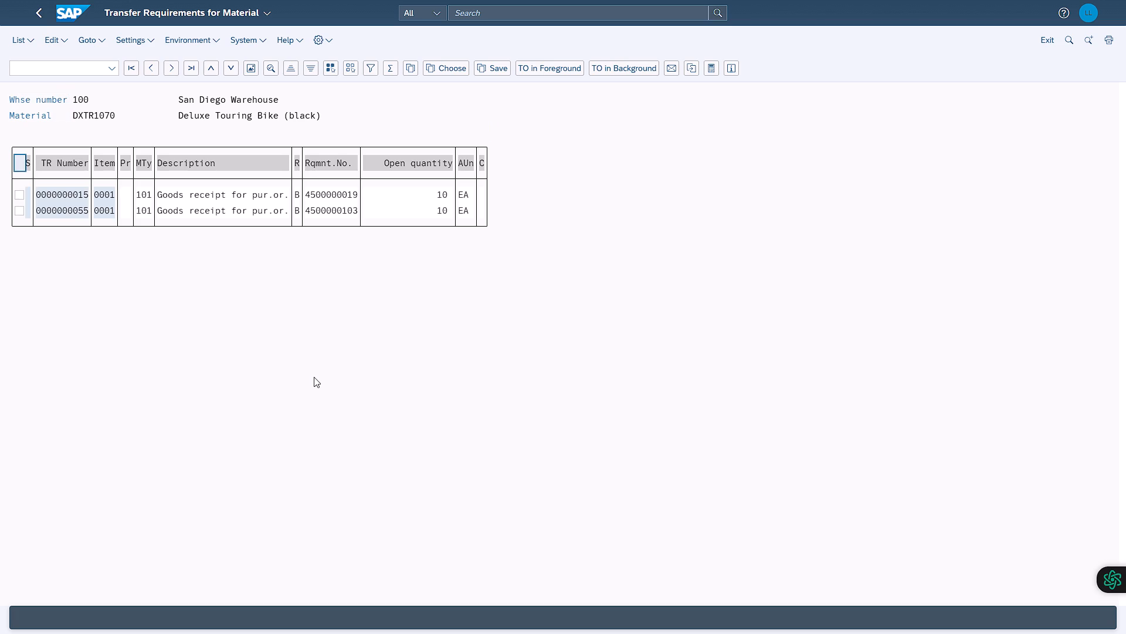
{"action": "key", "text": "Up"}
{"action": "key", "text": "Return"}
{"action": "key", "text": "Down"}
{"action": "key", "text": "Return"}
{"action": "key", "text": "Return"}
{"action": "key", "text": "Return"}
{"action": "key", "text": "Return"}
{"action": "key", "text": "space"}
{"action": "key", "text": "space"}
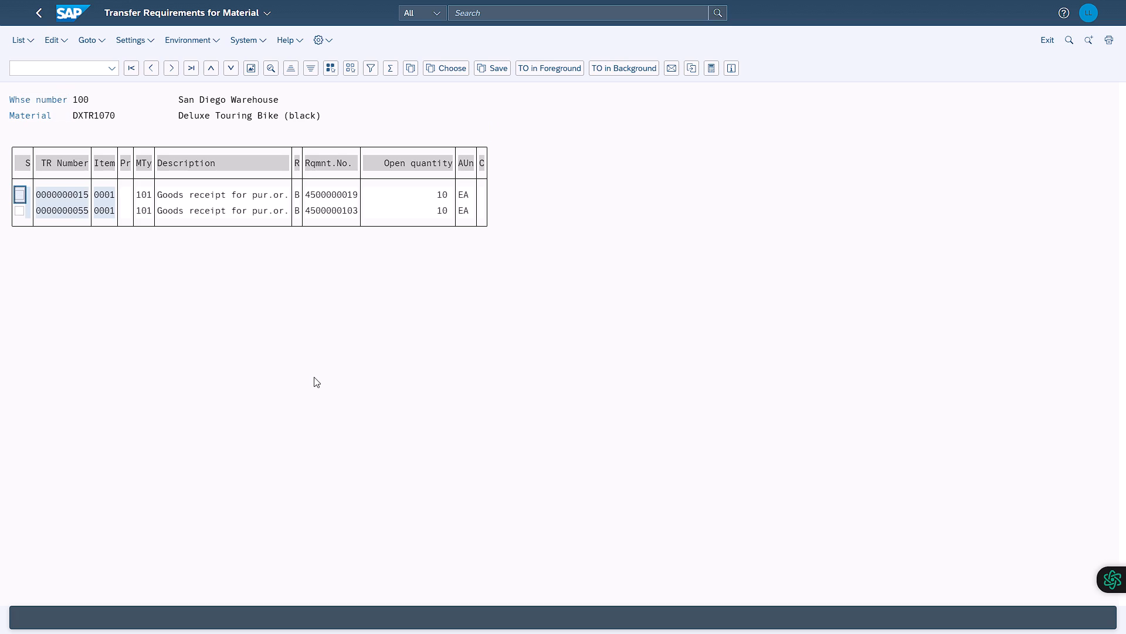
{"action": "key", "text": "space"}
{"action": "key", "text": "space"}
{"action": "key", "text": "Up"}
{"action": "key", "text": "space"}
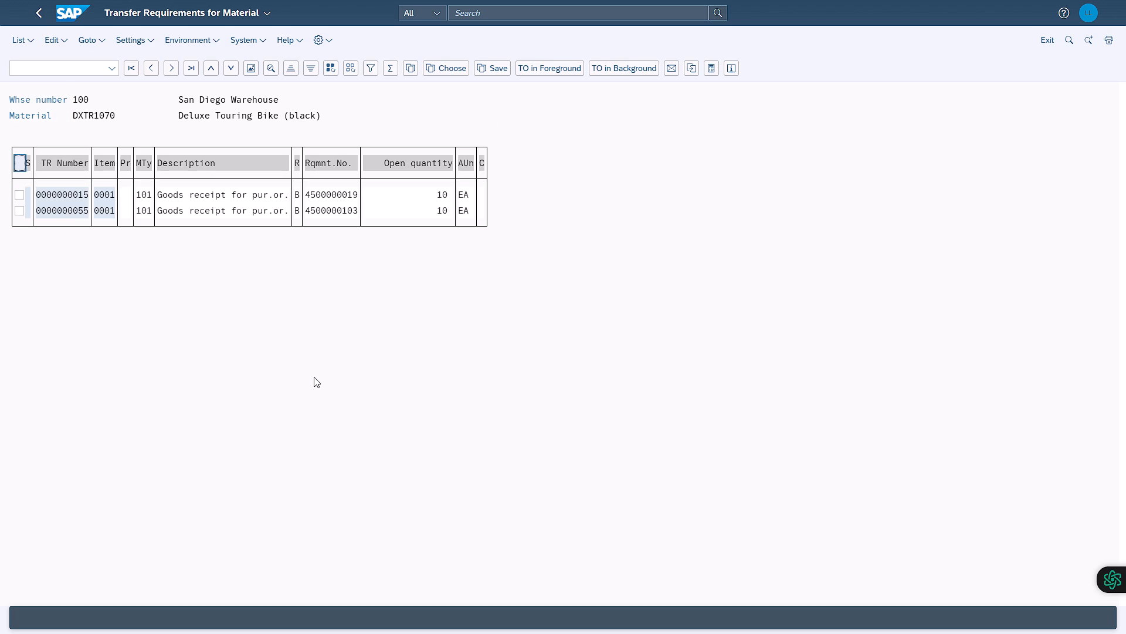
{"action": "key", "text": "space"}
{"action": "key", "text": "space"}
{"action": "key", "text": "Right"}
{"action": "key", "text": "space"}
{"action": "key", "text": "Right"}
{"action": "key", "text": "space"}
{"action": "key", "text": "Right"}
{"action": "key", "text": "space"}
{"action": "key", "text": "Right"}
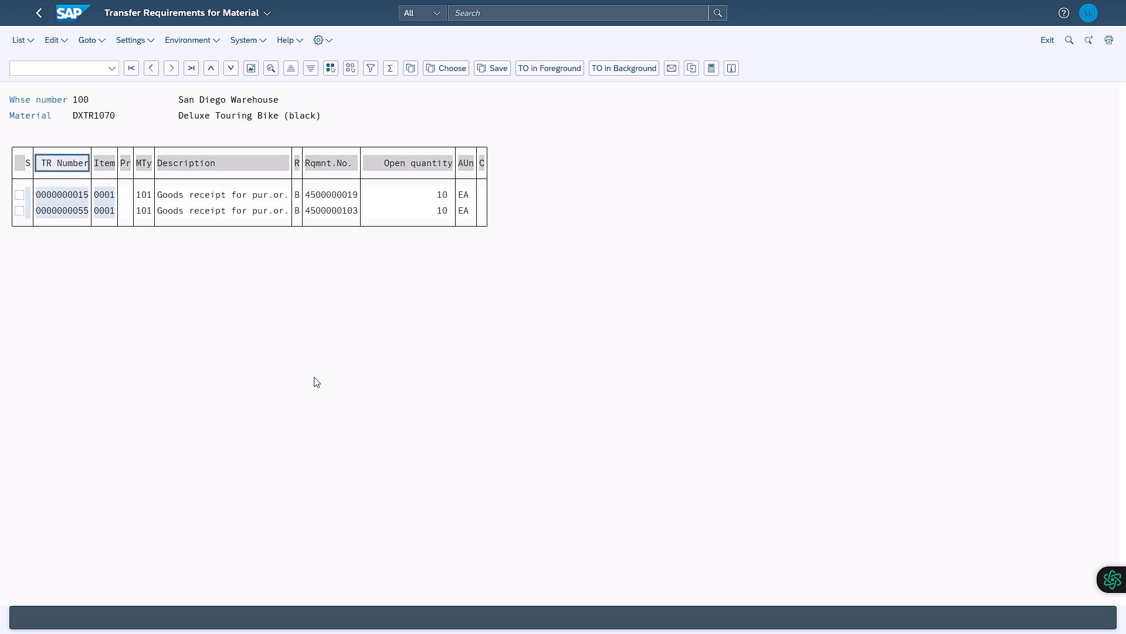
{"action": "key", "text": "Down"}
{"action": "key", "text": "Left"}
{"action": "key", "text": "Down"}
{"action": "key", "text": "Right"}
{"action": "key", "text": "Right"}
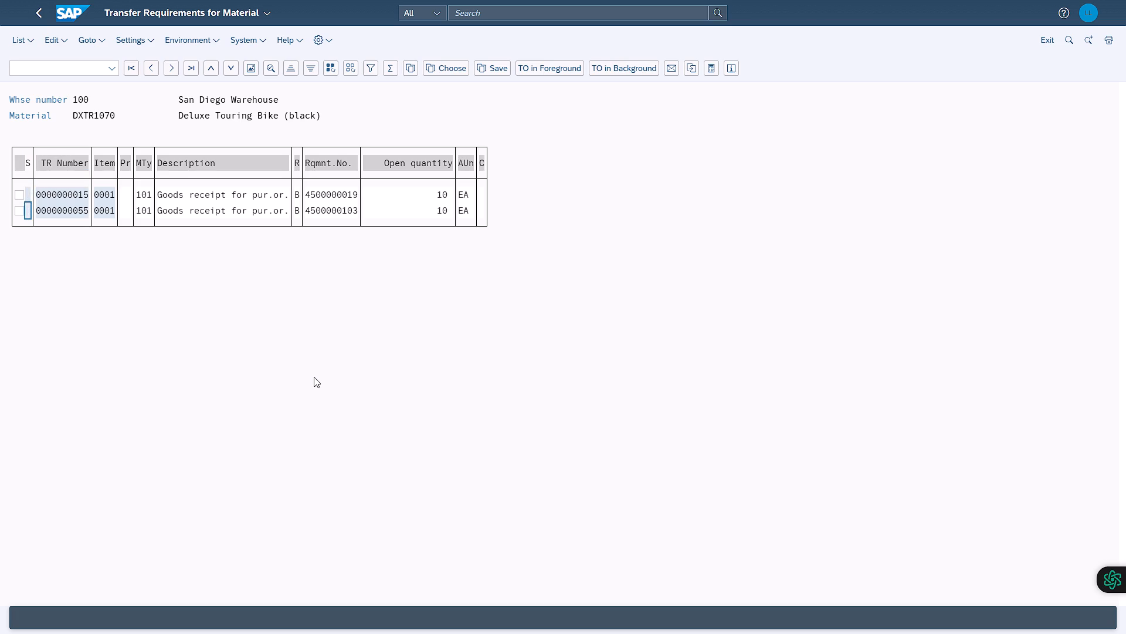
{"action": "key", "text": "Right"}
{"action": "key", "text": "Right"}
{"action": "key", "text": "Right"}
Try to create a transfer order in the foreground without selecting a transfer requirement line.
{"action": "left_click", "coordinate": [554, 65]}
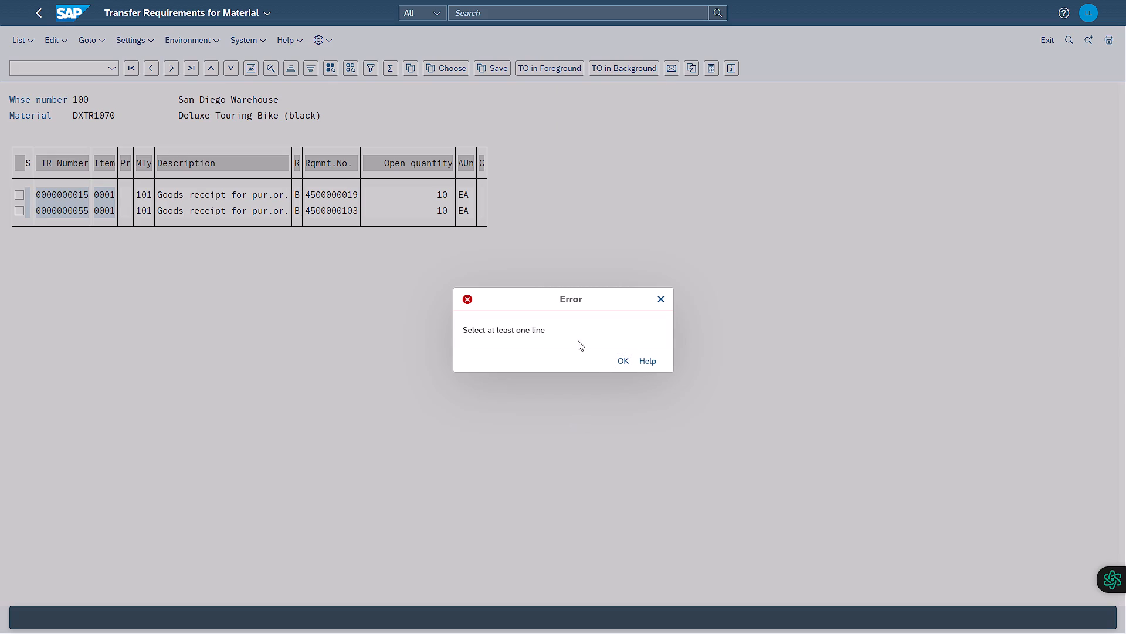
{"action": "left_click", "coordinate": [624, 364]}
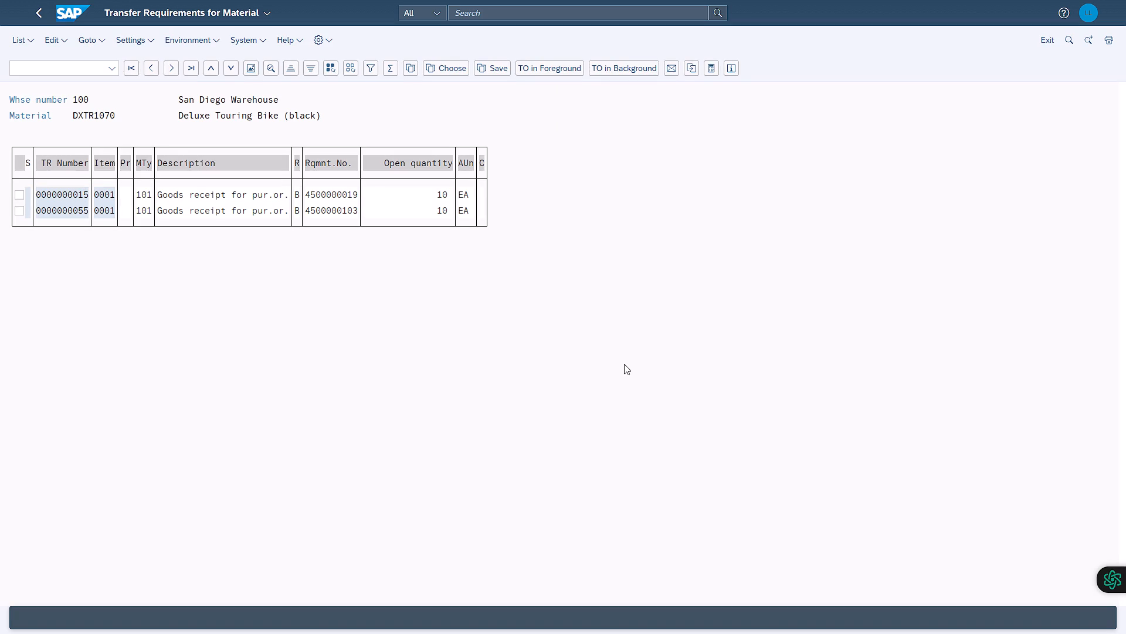
{"action": "left_click", "coordinate": [19, 194]}
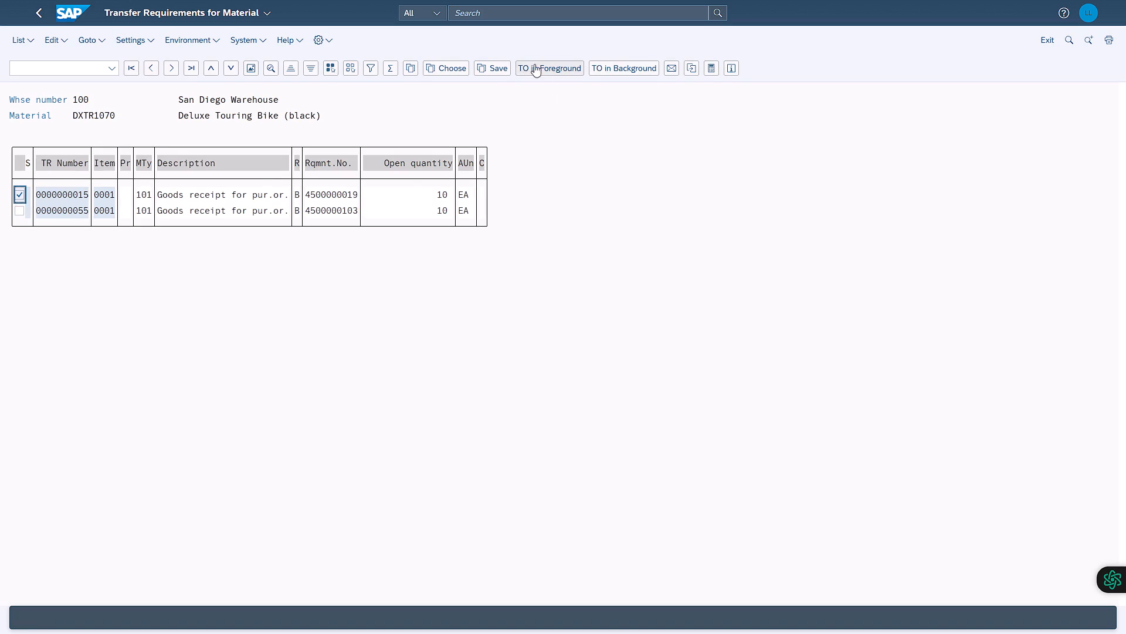
{"action": "left_click", "coordinate": [534, 64]}
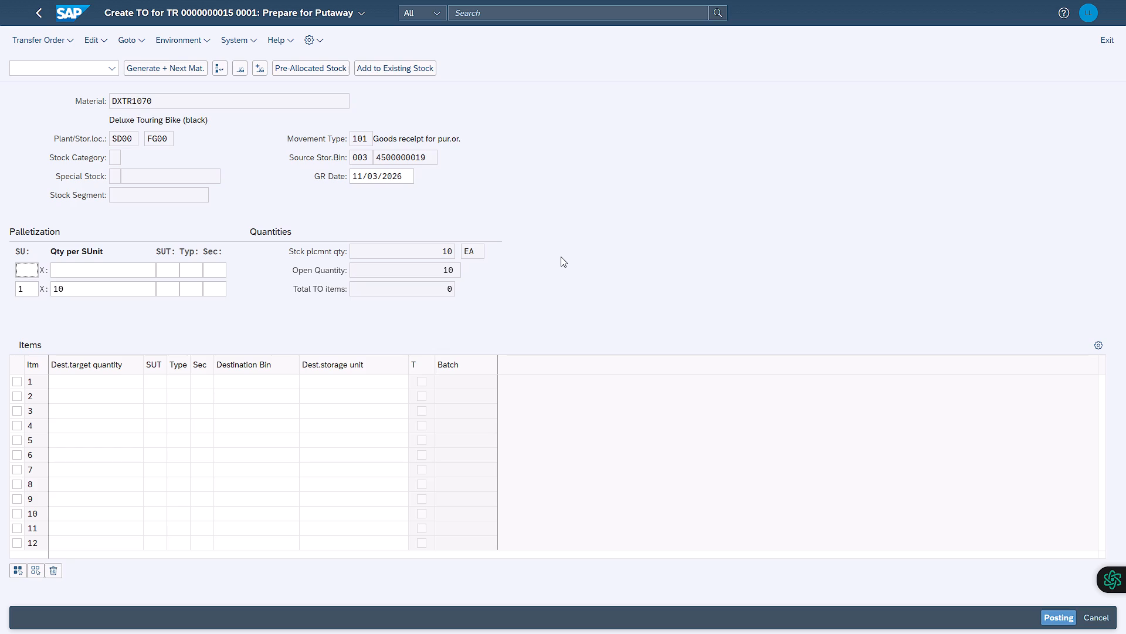
Accept the palletization of one storage unit with quantity 10 as the first transfer order item.
{"action": "left_click", "coordinate": [90, 290]}
{"action": "key", "text": "Return"}
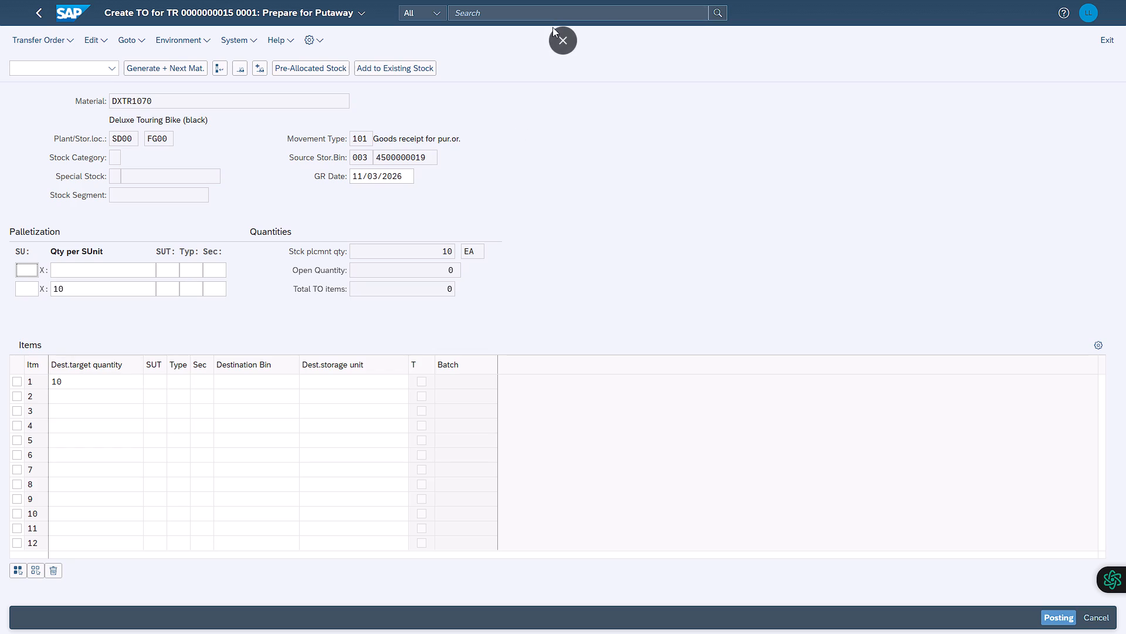
Exit the browser's full-screen display.
{"action": "left_click", "coordinate": [559, 33]}
{"action": "scroll", "coordinate": [247, 415], "scroll_direction": "down", "scroll_amount": 3}
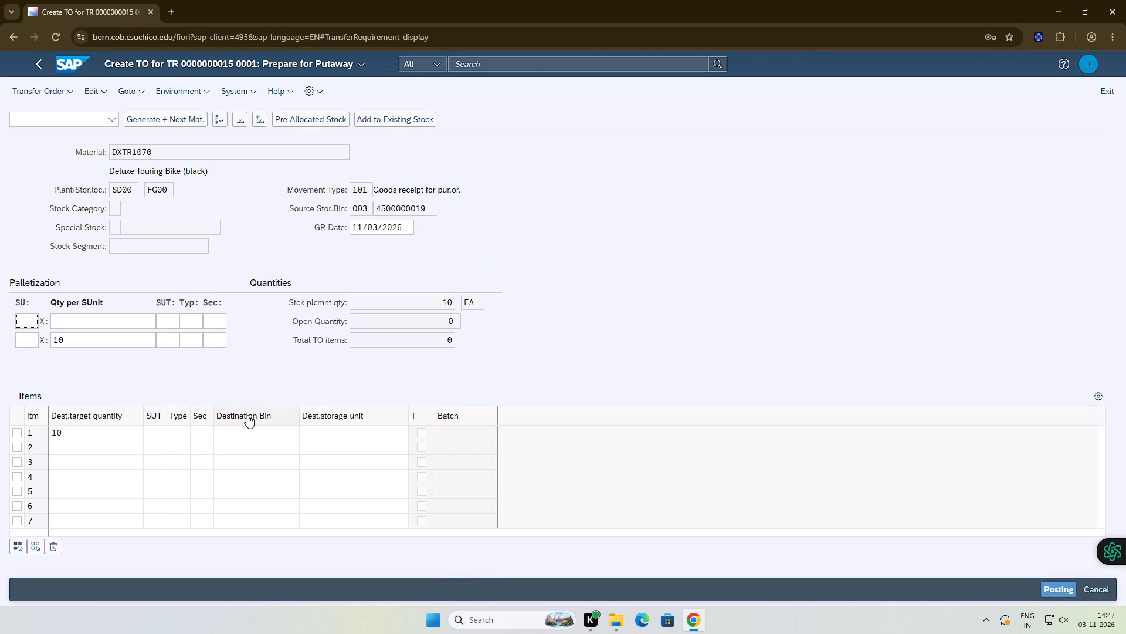
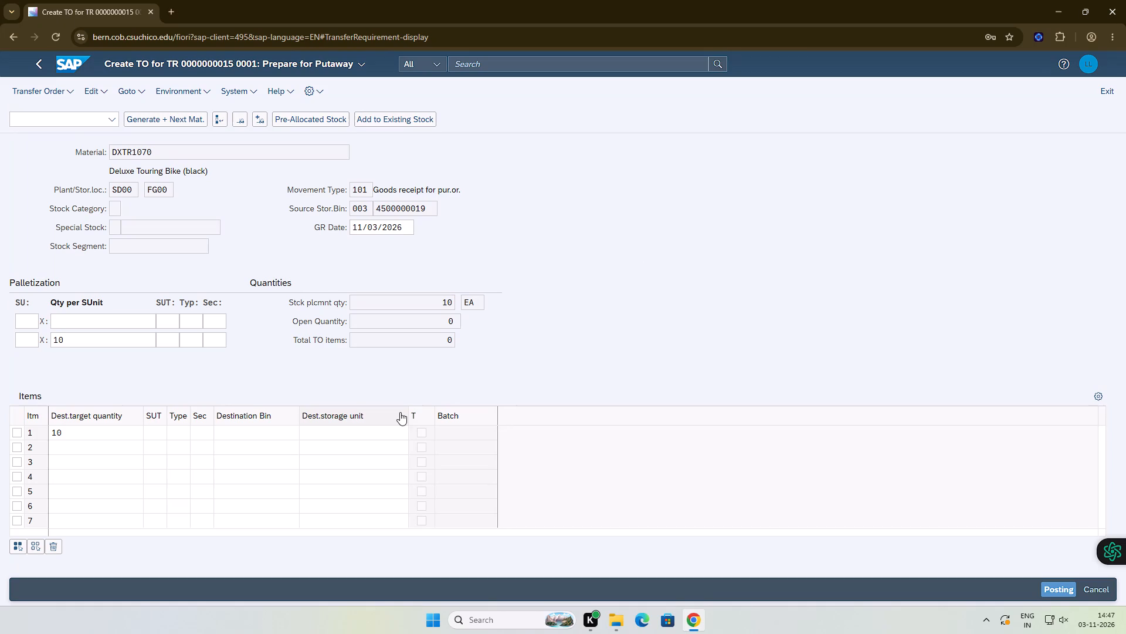
Set the destination storage type of the first transfer order item, with quantity 10, to 002.
{"action": "left_click", "coordinate": [174, 431]}
{"action": "type", "text": "002"}
{"action": "key", "text": "Return"}
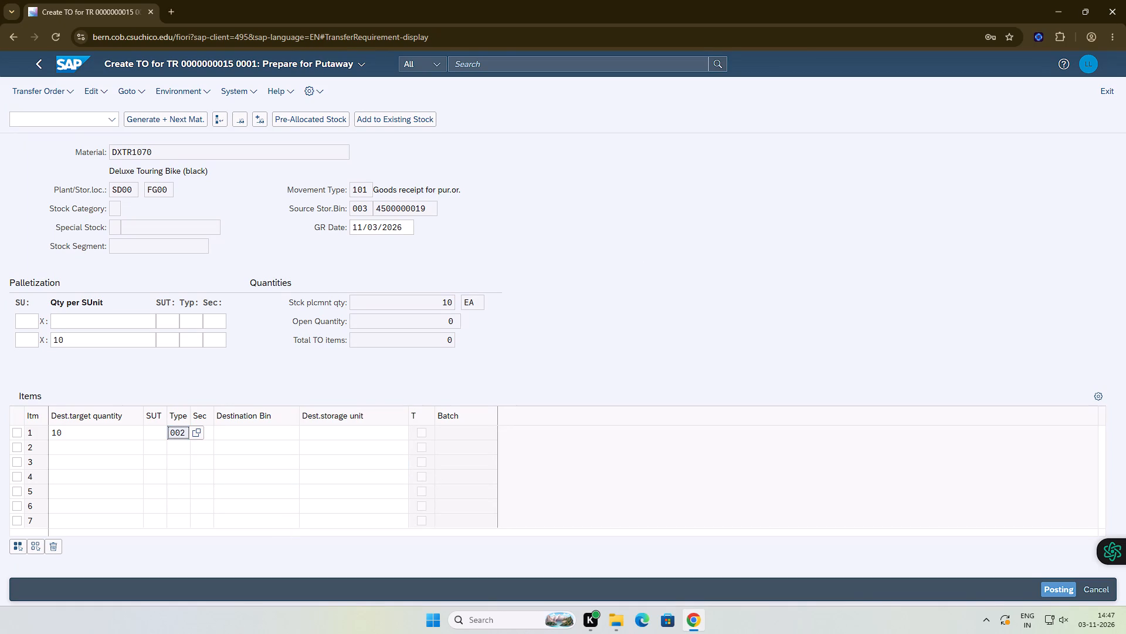
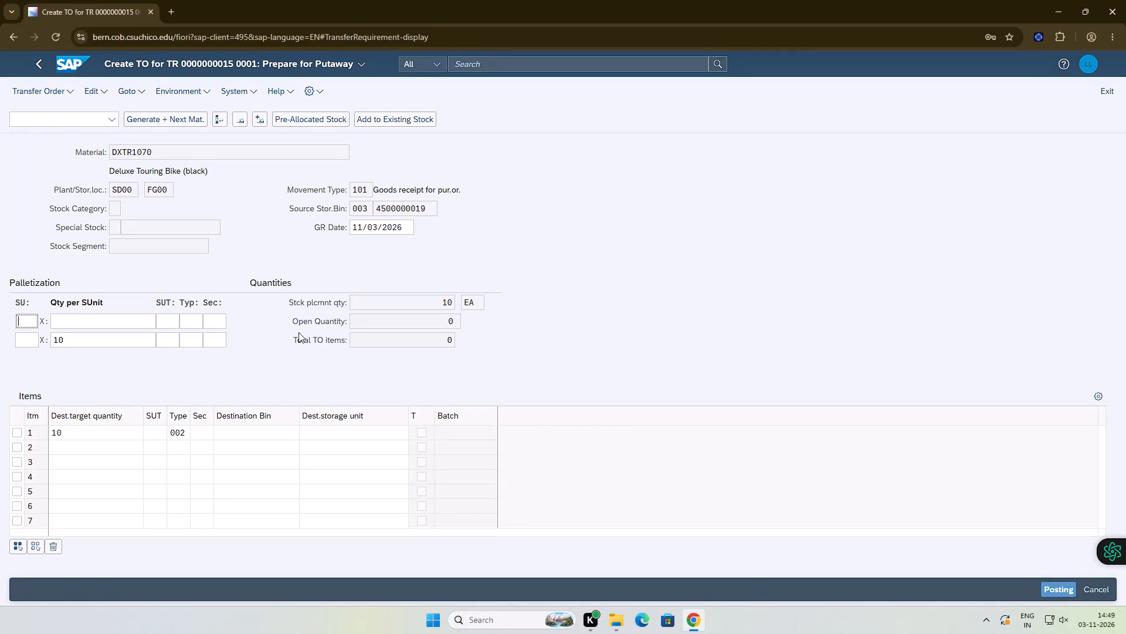
Set the destination storage section of the first transfer order item, with storage type 002, to 001.
{"action": "left_click", "coordinate": [203, 426]}
{"action": "double_click", "coordinate": [204, 428]}
{"action": "type", "text": "001"}
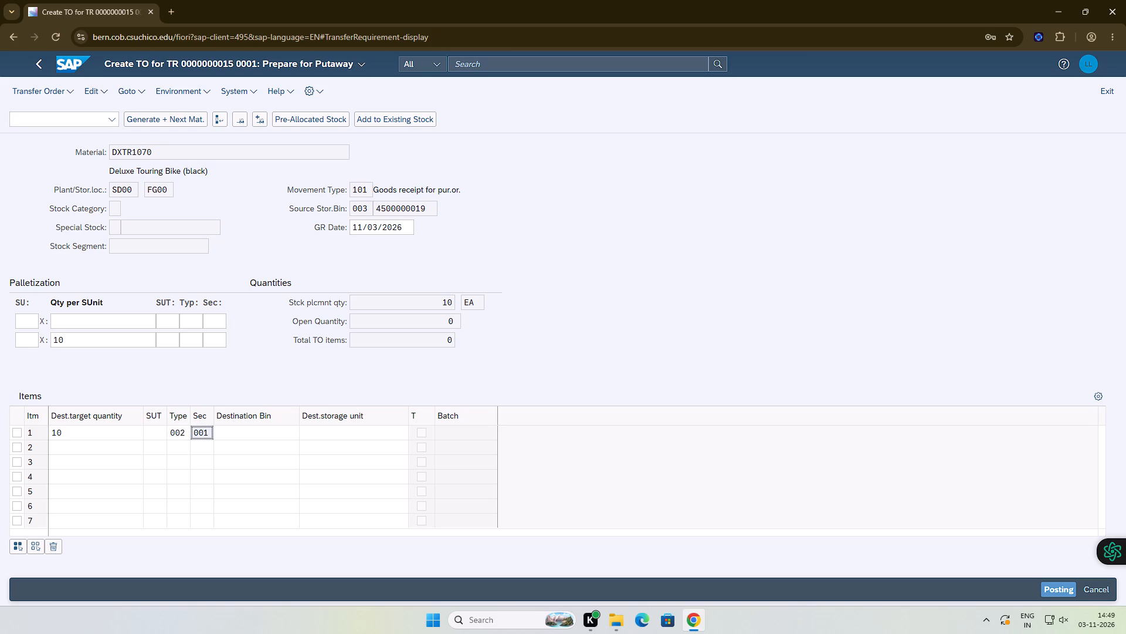
{"action": "key", "text": "Return"}
{"action": "key", "text": "Return"}
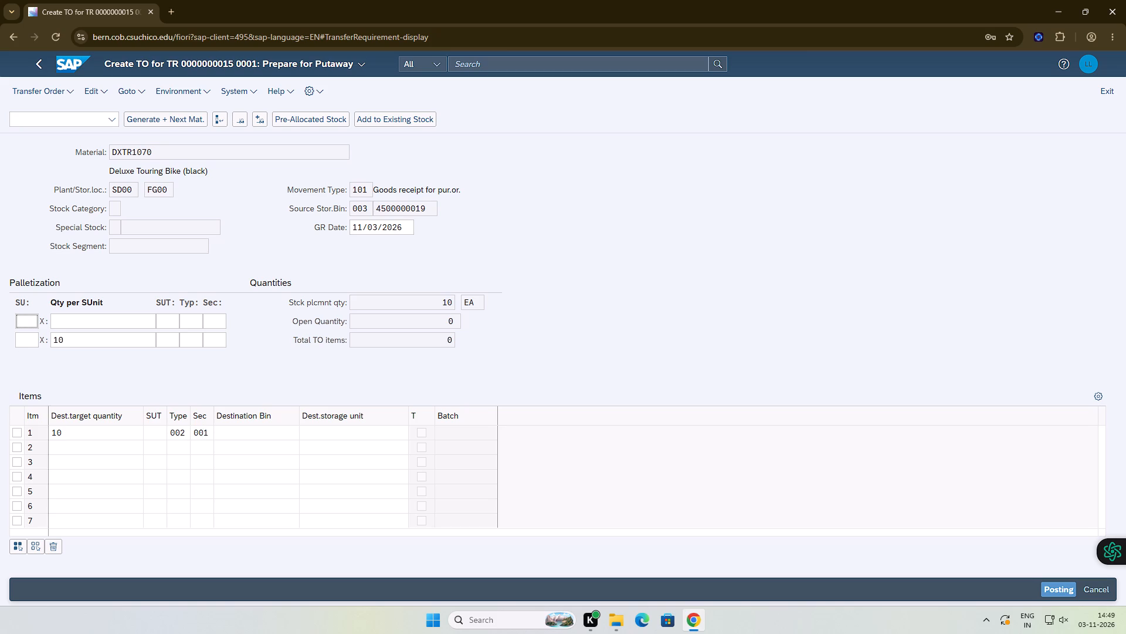
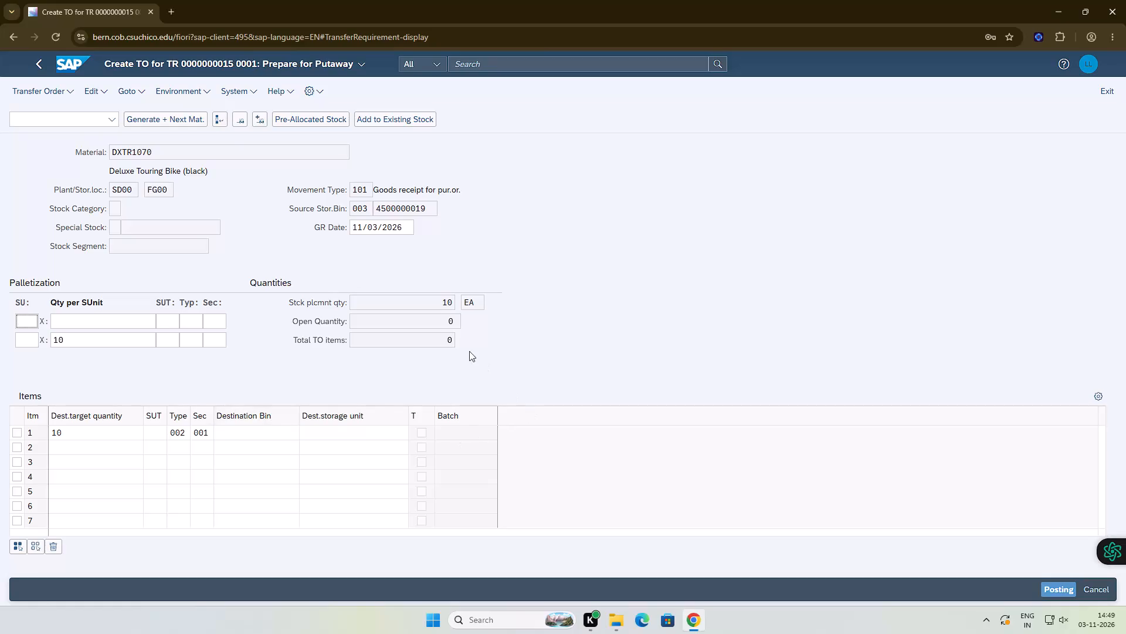
Enter STBN-7-070 as the destination bin of the first transfer order item, with quantity 10, and confirm the entry.
{"action": "left_click", "coordinate": [705, 309]}
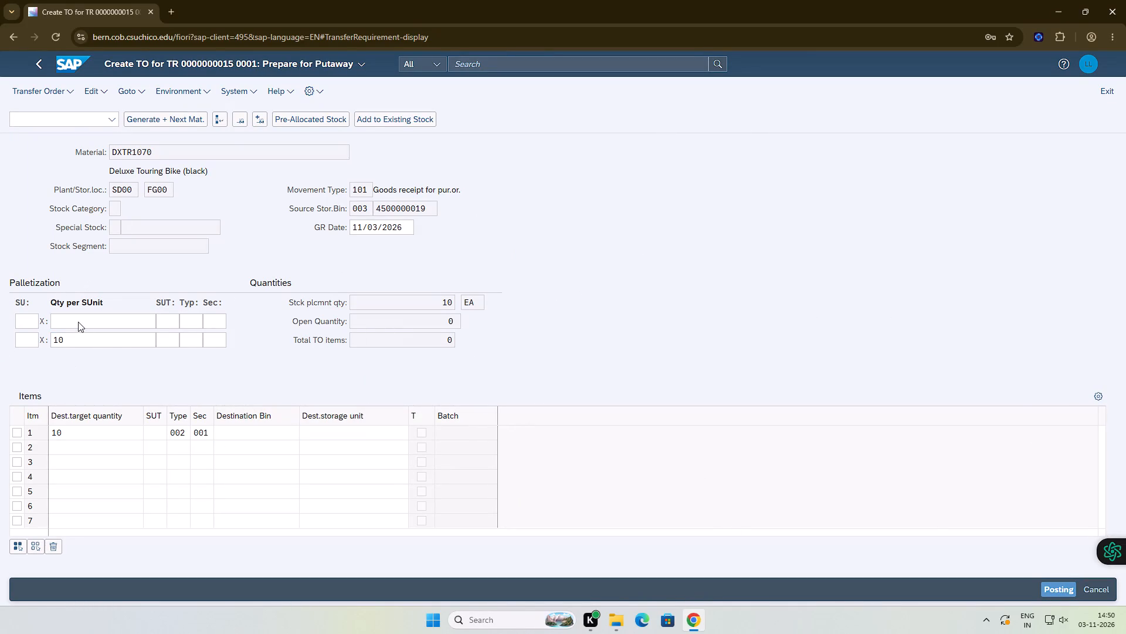
{"action": "left_click", "coordinate": [260, 427]}
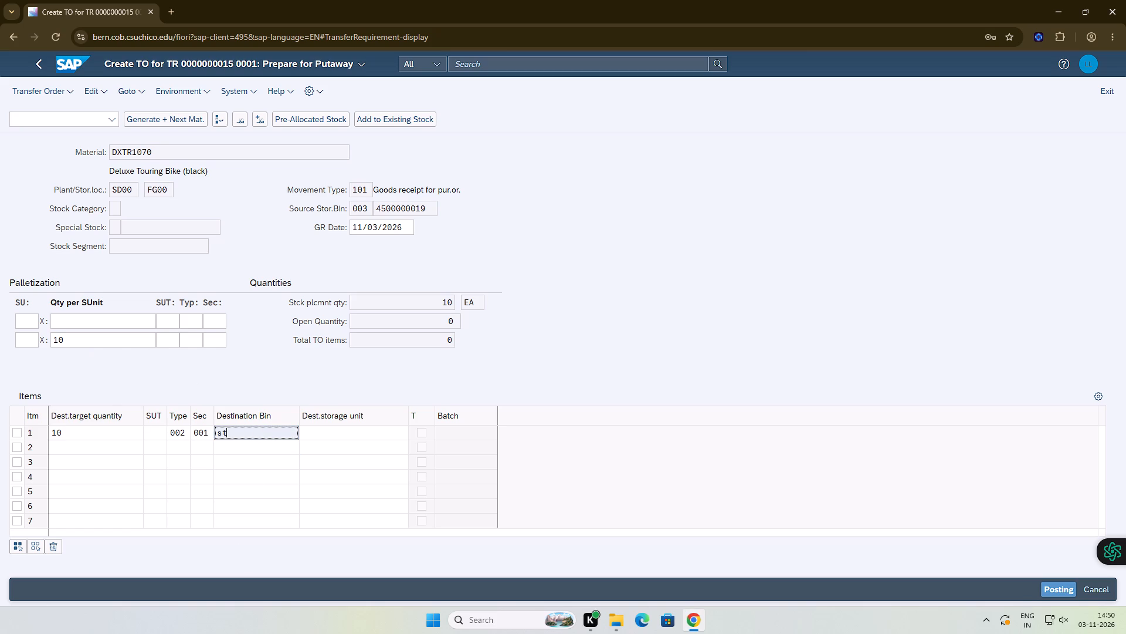
{"action": "key", "text": "BackSpace"}
{"action": "type", "text": "ST"}
{"action": "type", "text": "BN"}
{"action": "key", "text": "7"}
{"action": "key", "text": "BackSpace"}
{"action": "type", "text": "-7-"}
{"action": "type", "text": "070"}
{"action": "key", "text": "Return"}
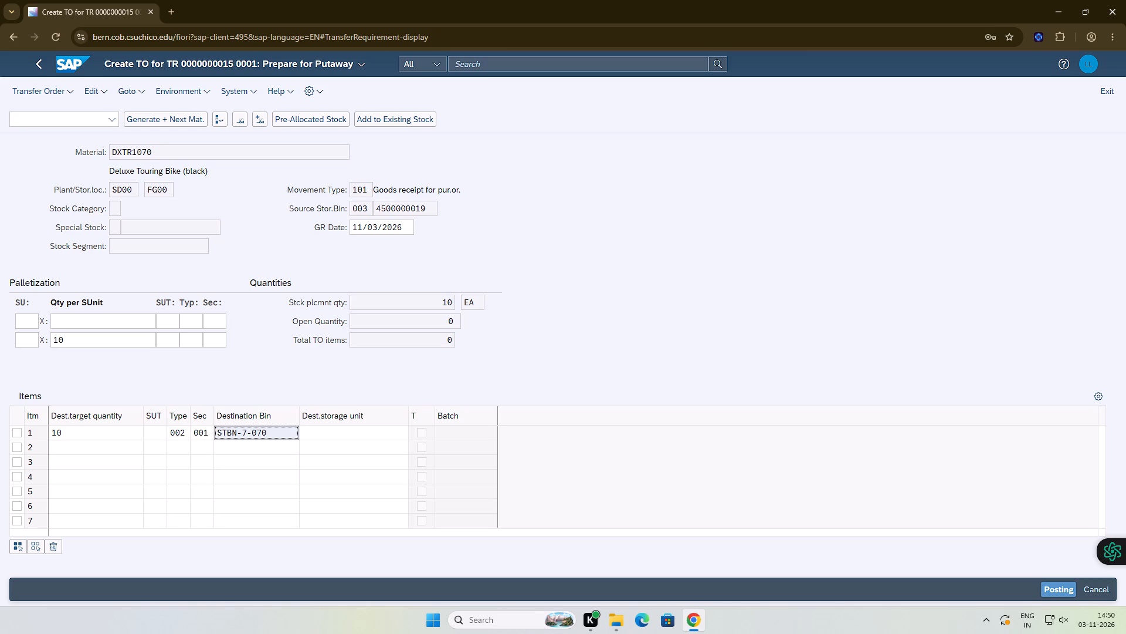
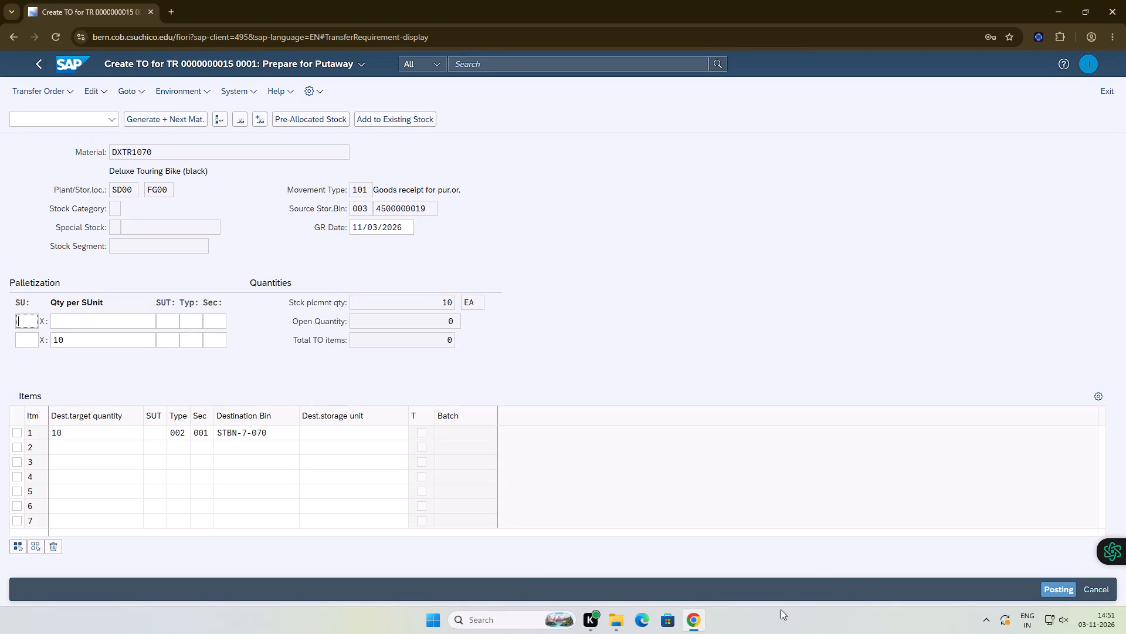
{"action": "left_click", "coordinate": [1071, 592]}
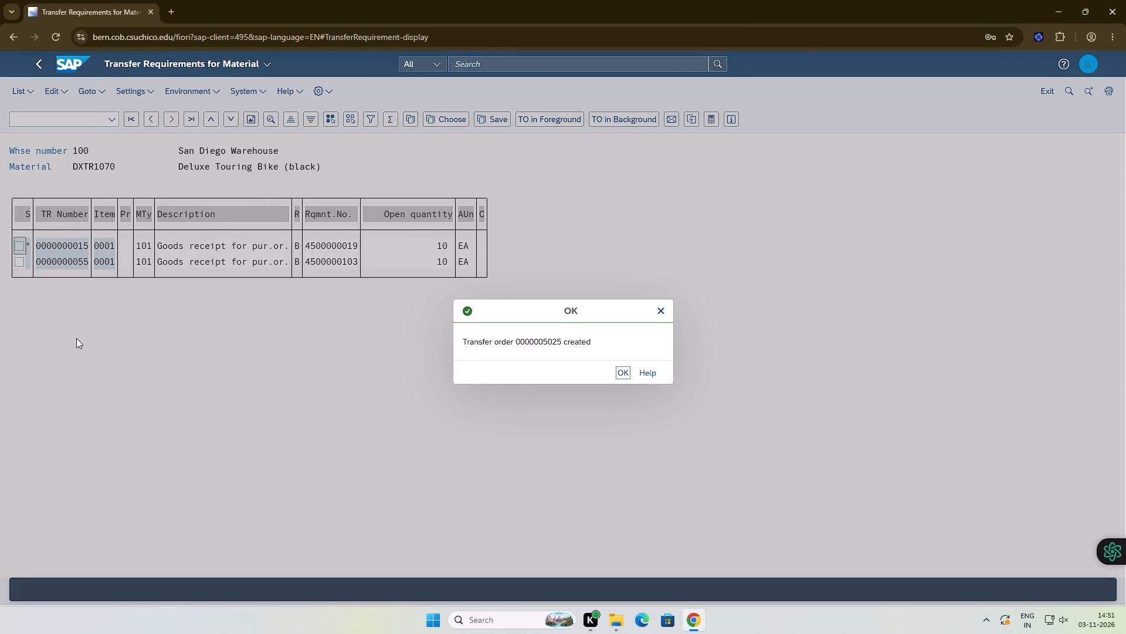
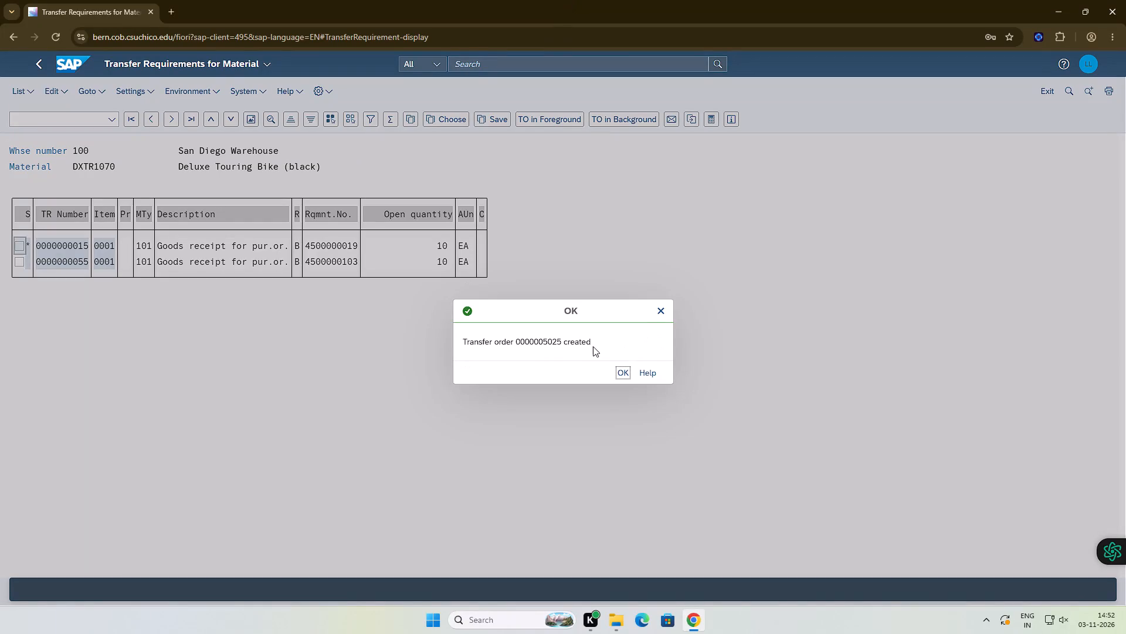
Copy the transfer order creation message text and close the message.
{"action": "left_click_drag", "start_coordinate": [594, 343], "coordinate": [466, 338]}
{"action": "left_click_drag", "start_coordinate": [461, 342], "coordinate": [561, 346]}
{"action": "left_click_drag", "start_coordinate": [561, 346], "coordinate": [558, 346]}
{"action": "left_click_drag", "start_coordinate": [464, 339], "coordinate": [595, 349]}
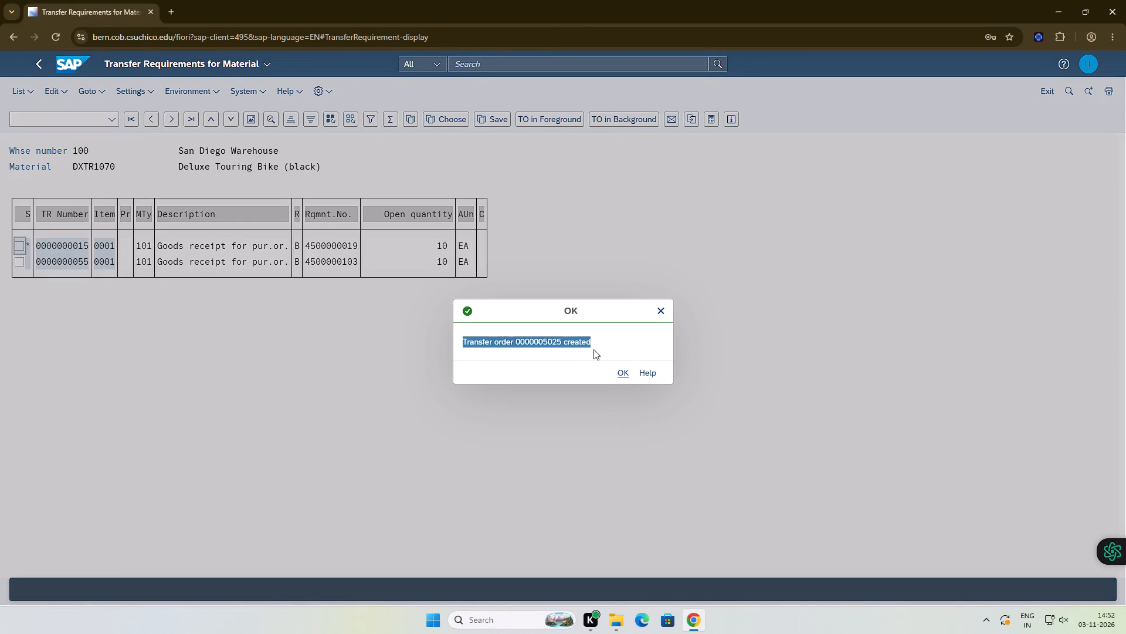
{"action": "key", "text": "ctrl+c"}
{"action": "left_click", "coordinate": [622, 372]}
Open the Dontpad page DXTR in a new browser tab and add the copied transfer order message as a new last line.
{"action": "left_click", "coordinate": [169, 12]}
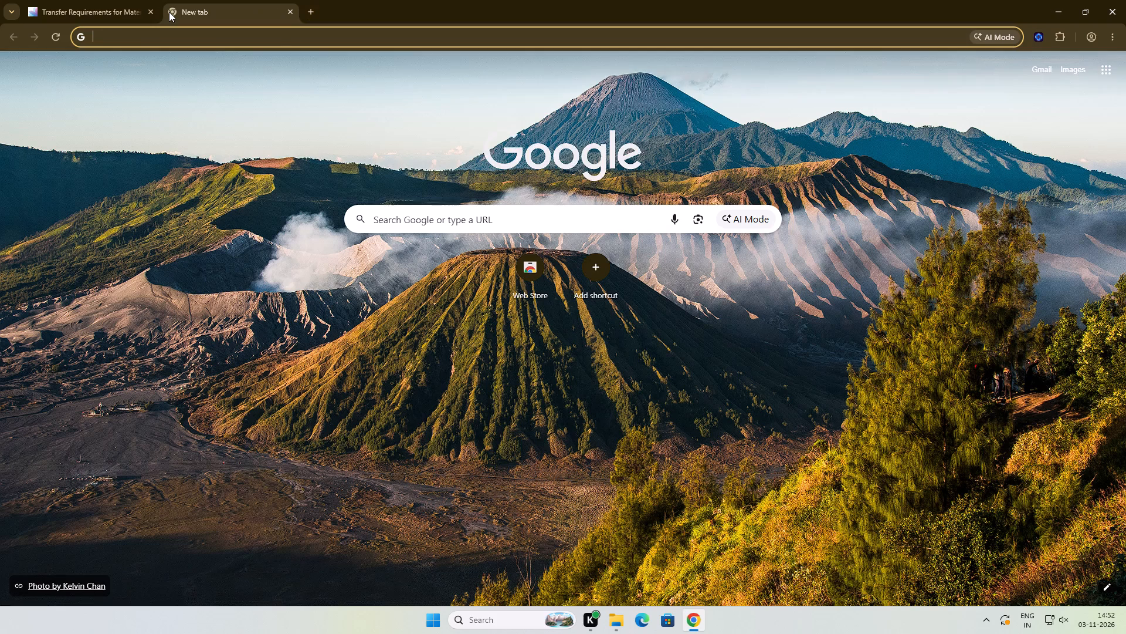
{"action": "key", "text": "d"}
{"action": "type", "text": "ONT"}
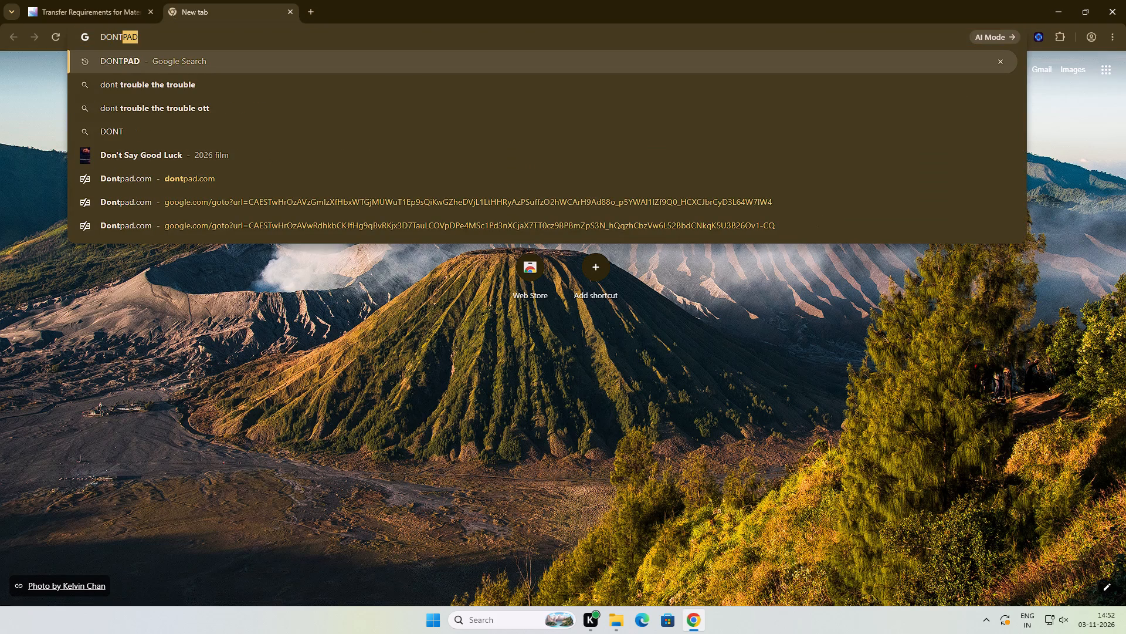
{"action": "left_click", "coordinate": [210, 31]}
{"action": "key", "text": "Return"}
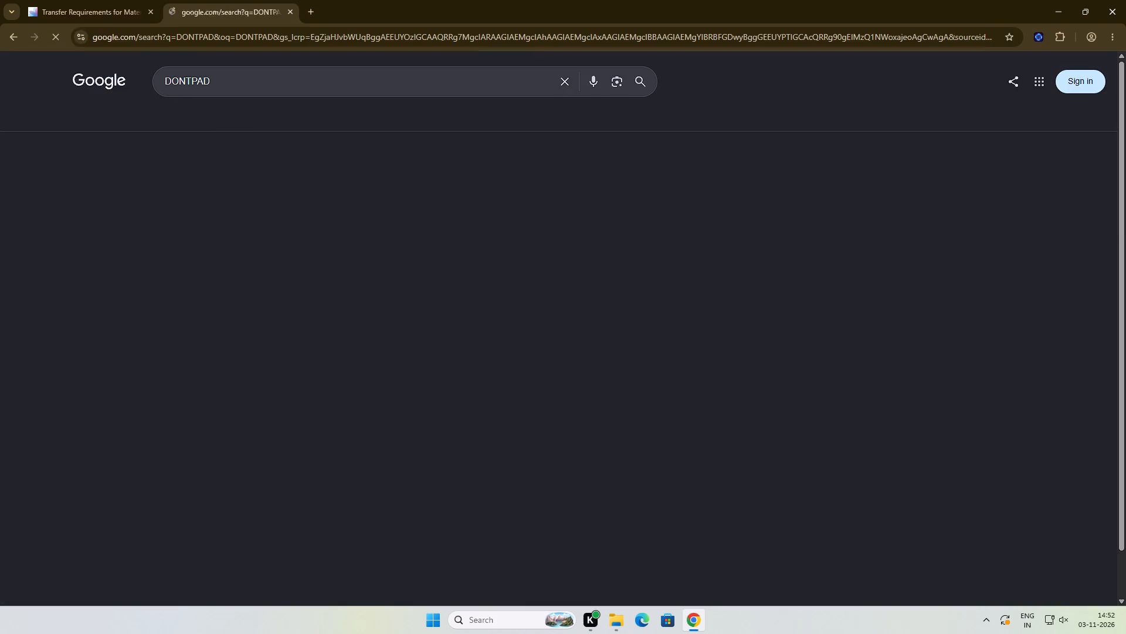
{"action": "left_click", "coordinate": [188, 178]}
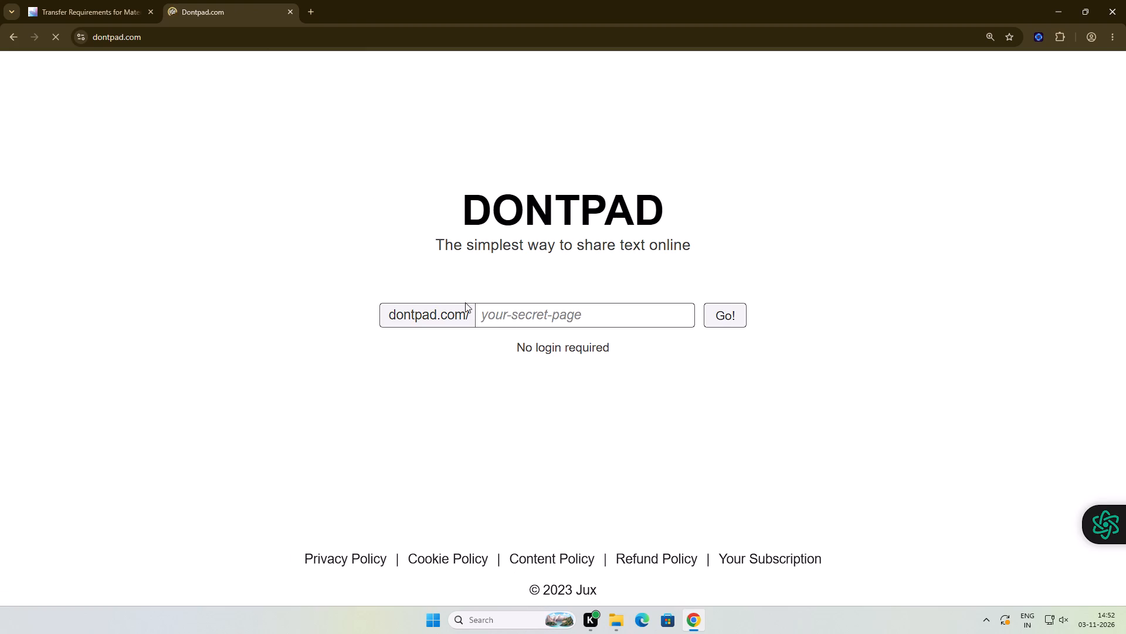
{"action": "left_click", "coordinate": [511, 314]}
{"action": "type", "text": "DXTR"}
{"action": "key", "text": "Return"}
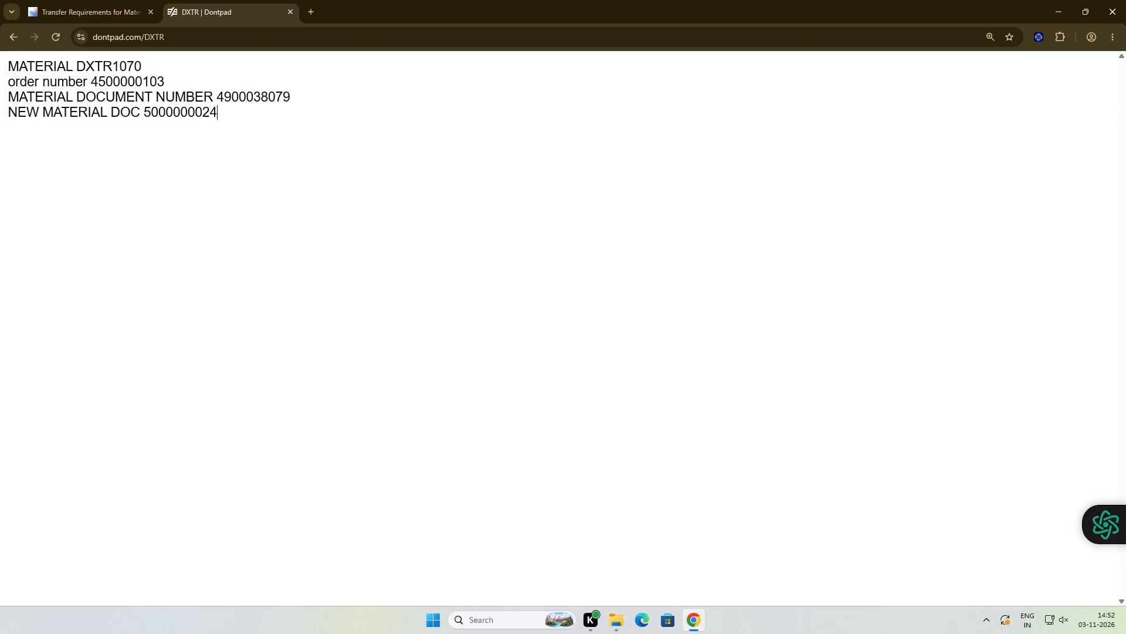
{"action": "left_click", "coordinate": [255, 117]}
{"action": "key", "text": "Return"}
{"action": "key", "text": "ctrl+v"}
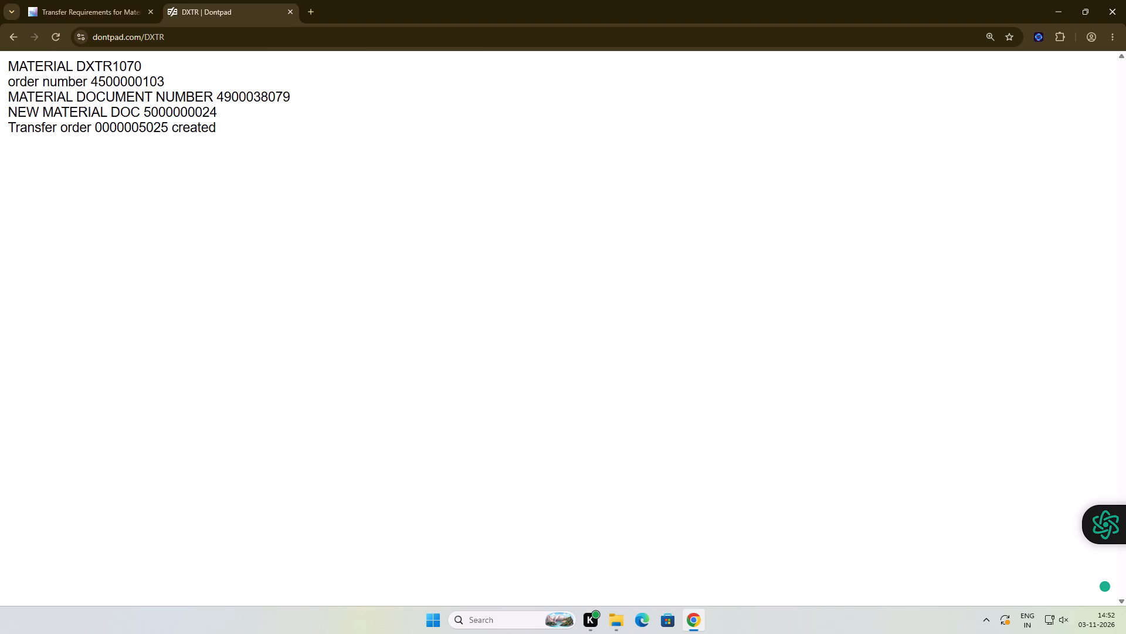
Switch back to SAP's transfer requirements list for material DXTR1070.
{"action": "left_click", "coordinate": [103, 0]}
{"action": "left_click", "coordinate": [214, 479]}
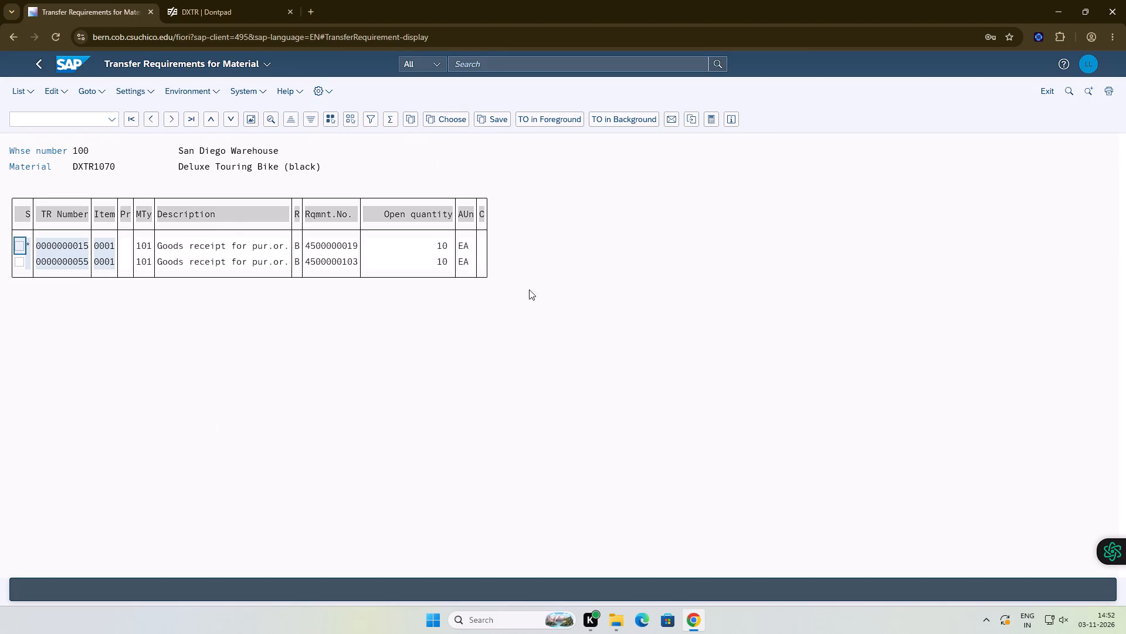
{"action": "double_click", "coordinate": [581, 295]}
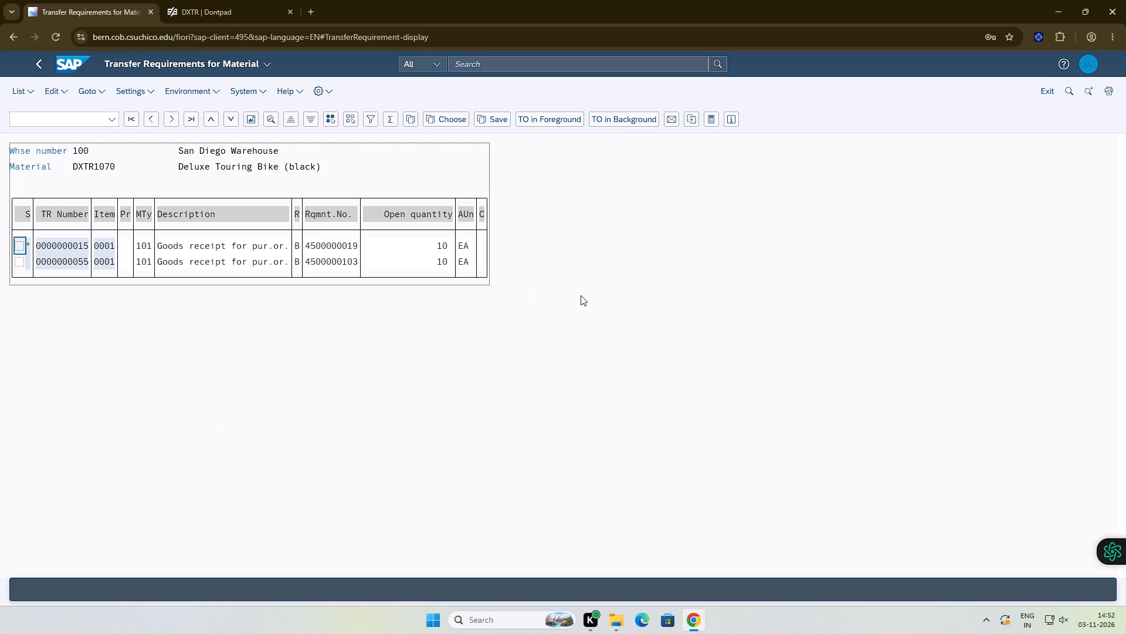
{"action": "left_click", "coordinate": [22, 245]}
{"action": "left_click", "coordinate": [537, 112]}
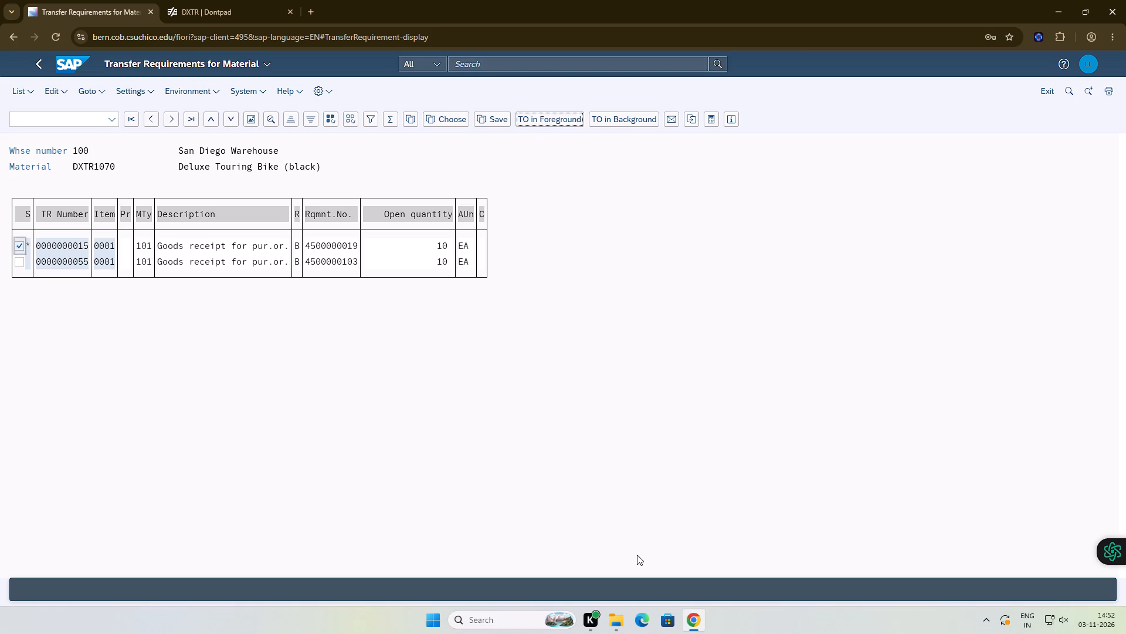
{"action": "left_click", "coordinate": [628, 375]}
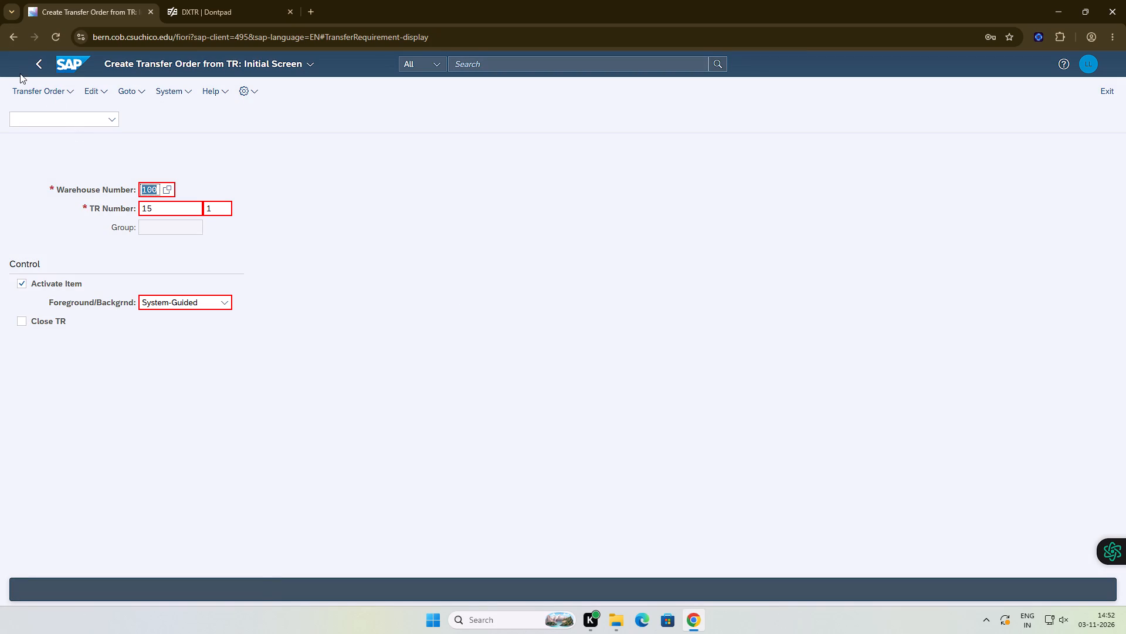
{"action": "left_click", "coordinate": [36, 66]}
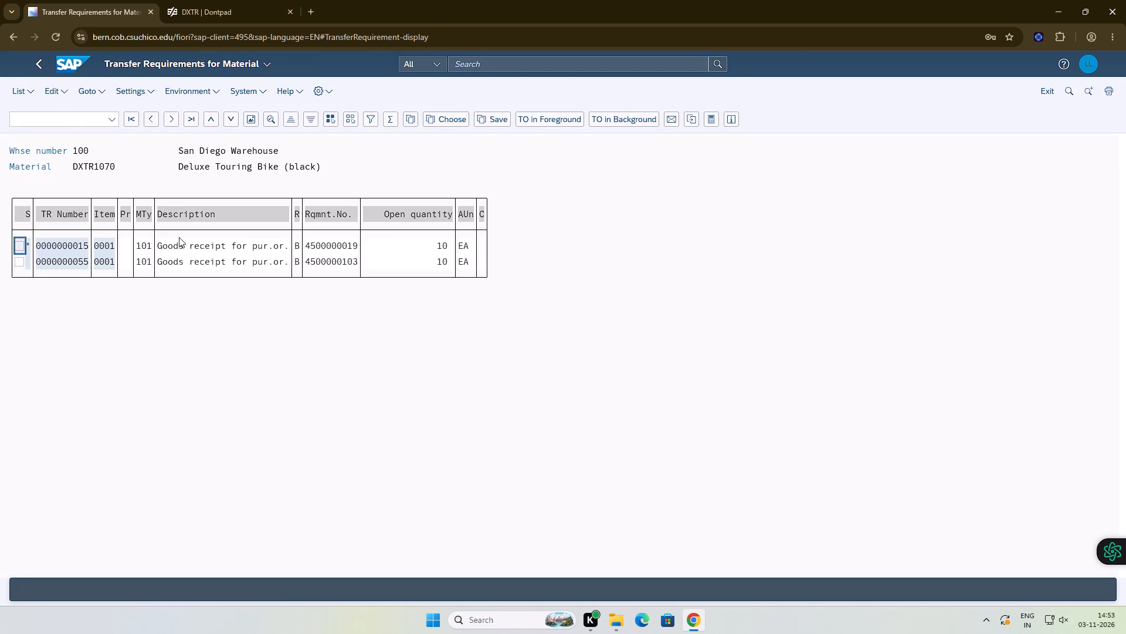
Run the Bin Status Report from Warehouse Management for warehouse 100 with storage bin STBN*070.
{"action": "left_click", "coordinate": [99, 66]}
{"action": "left_click", "coordinate": [91, 66]}
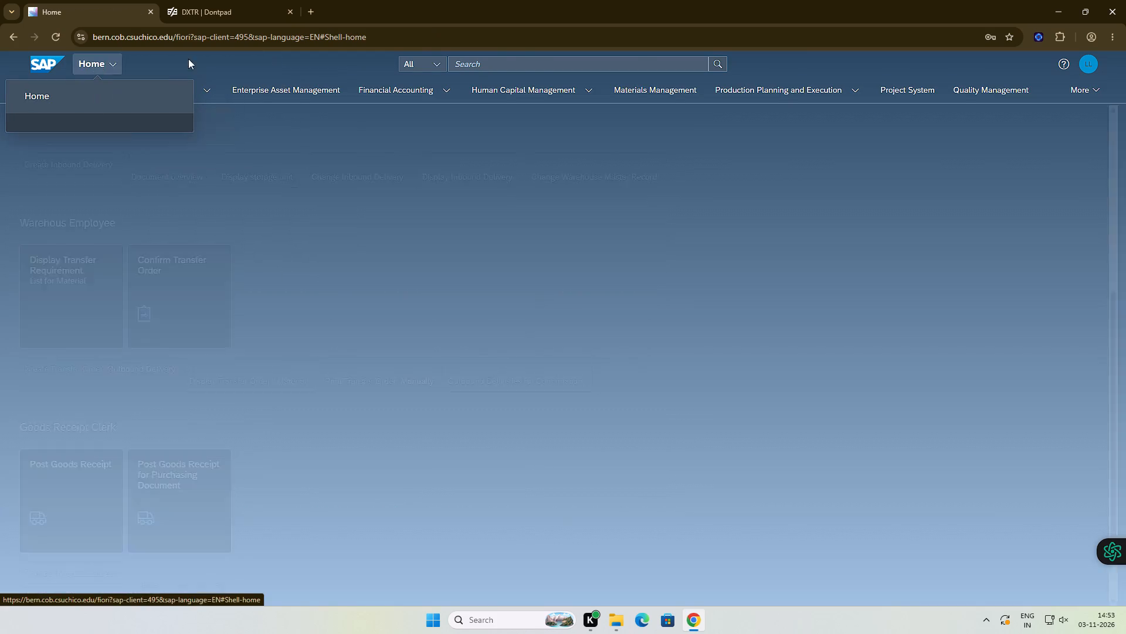
{"action": "left_click", "coordinate": [1103, 87]}
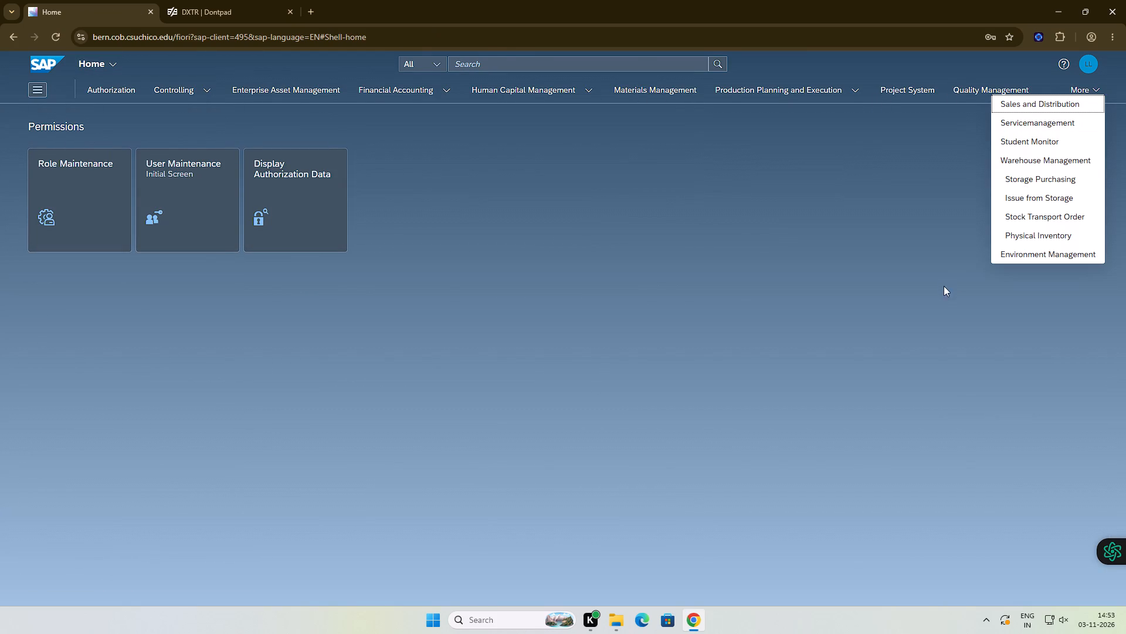
{"action": "left_click", "coordinate": [1042, 164]}
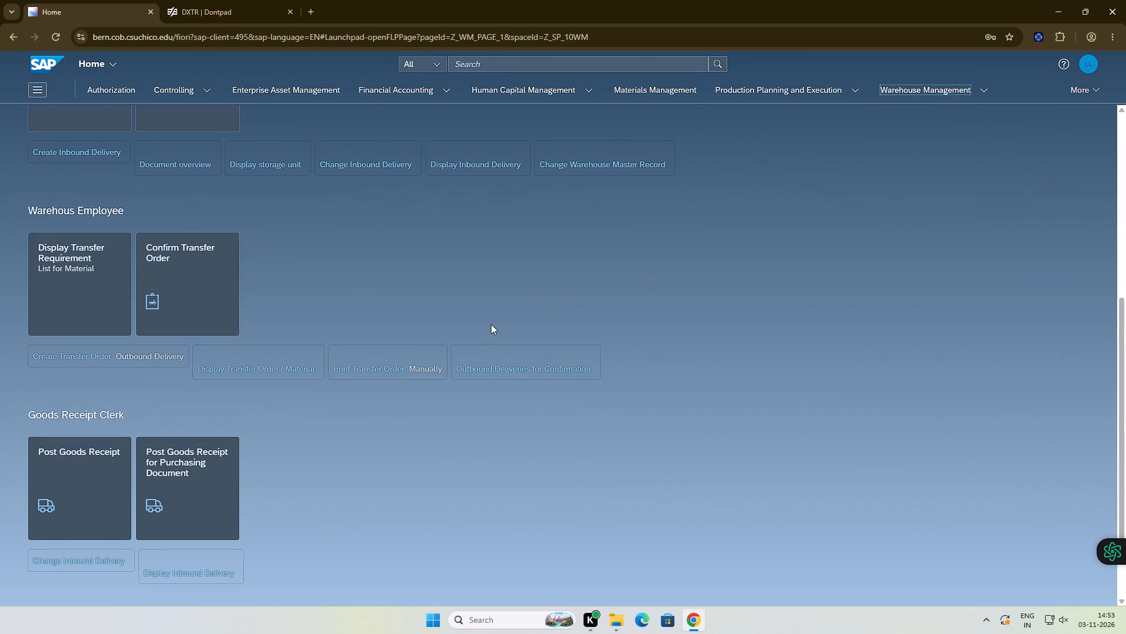
{"action": "scroll", "coordinate": [172, 248], "scroll_direction": "up", "scroll_amount": 3}
{"action": "left_click", "coordinate": [179, 241]}
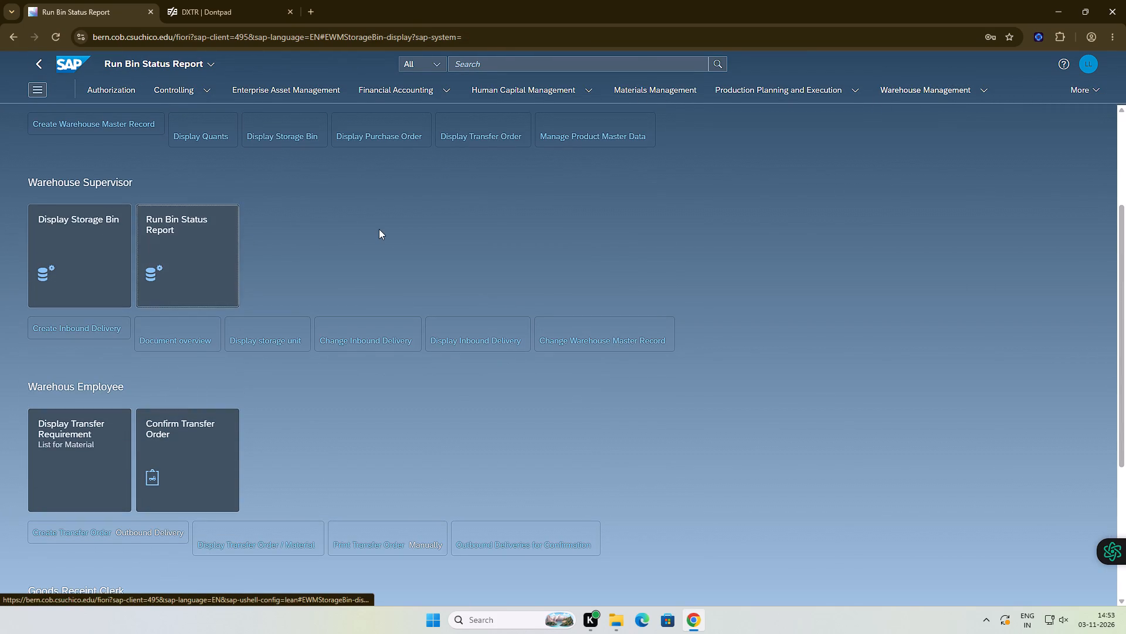
{"action": "left_click", "coordinate": [218, 168]}
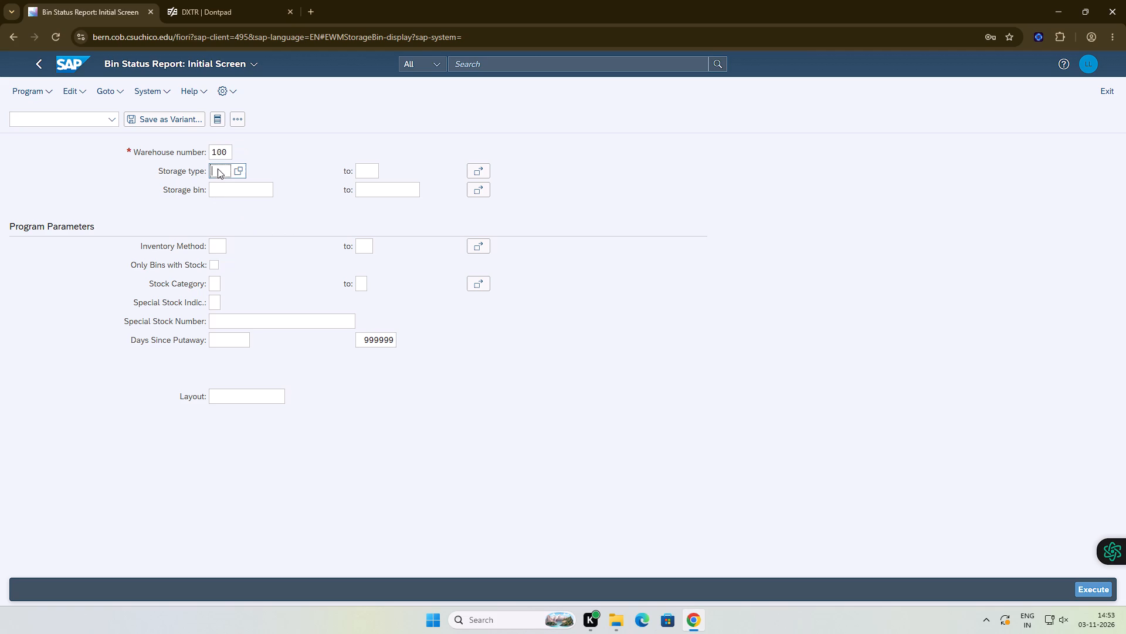
{"action": "left_click", "coordinate": [230, 191]}
{"action": "type", "text": "ST"}
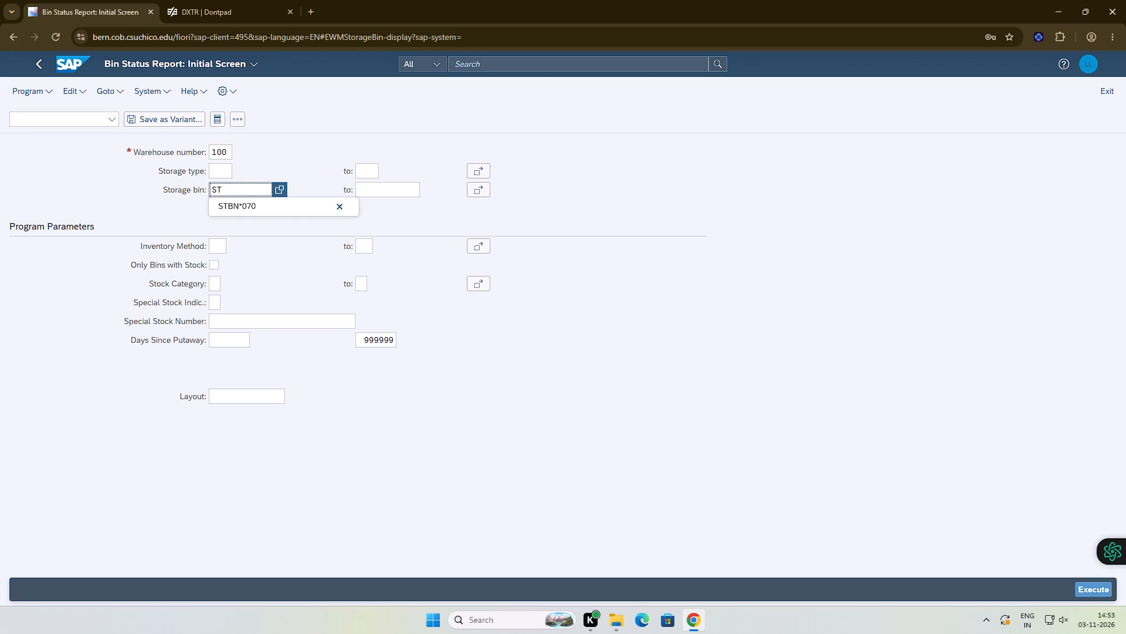
{"action": "type", "text": "BN"}
{"action": "left_click", "coordinate": [257, 203]}
{"action": "left_click", "coordinate": [1089, 591]}
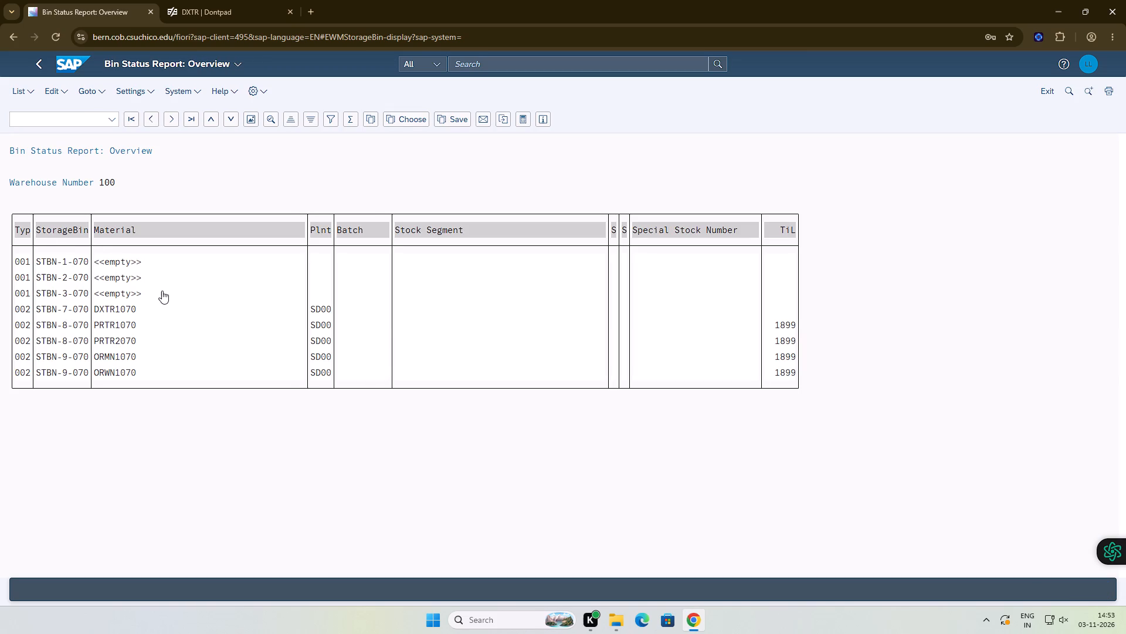
Display the quant of material ORWN1070 in storage bin STBN-9-070 and return to the bin overview.
{"action": "left_click_drag", "start_coordinate": [128, 278], "coordinate": [38, 251]}
{"action": "left_click", "coordinate": [243, 376]}
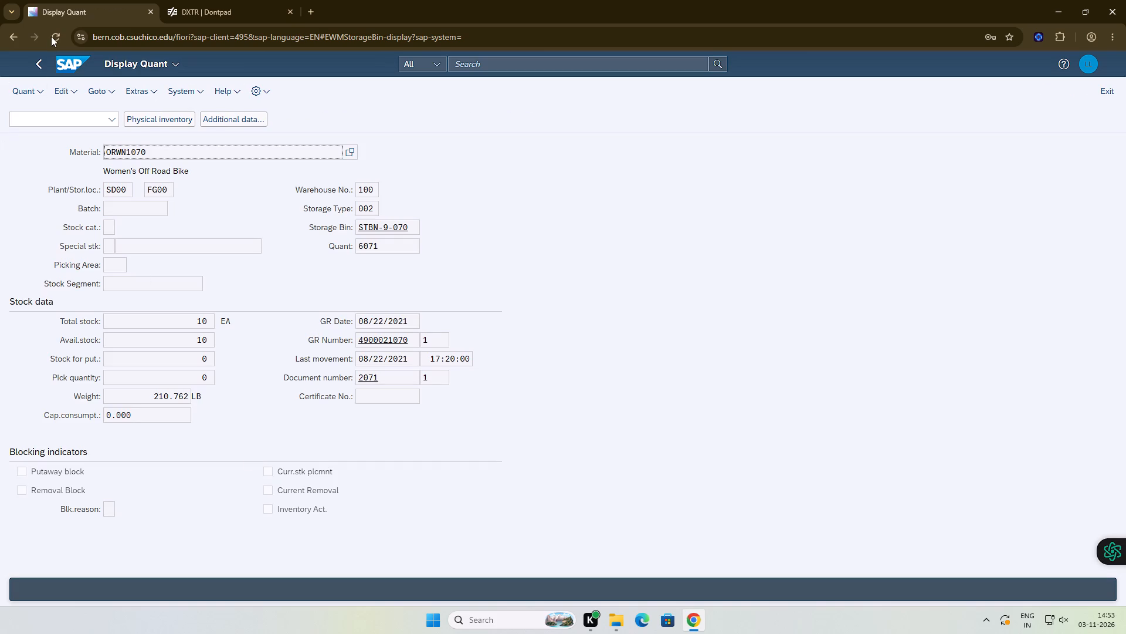
{"action": "left_click", "coordinate": [43, 67]}
{"action": "left_click", "coordinate": [905, 315]}
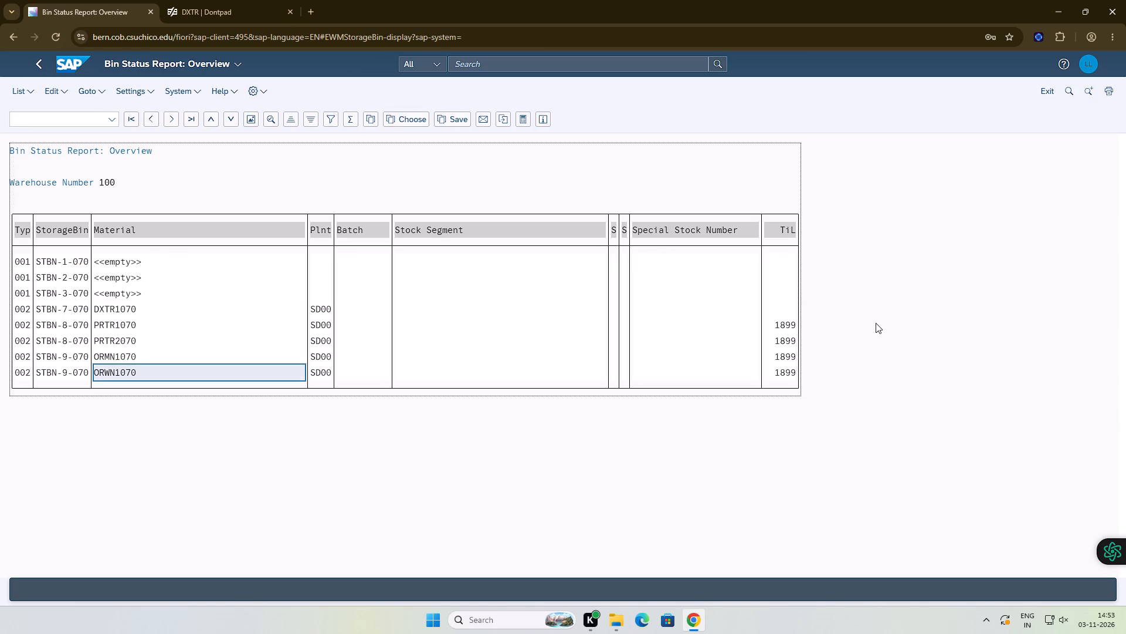
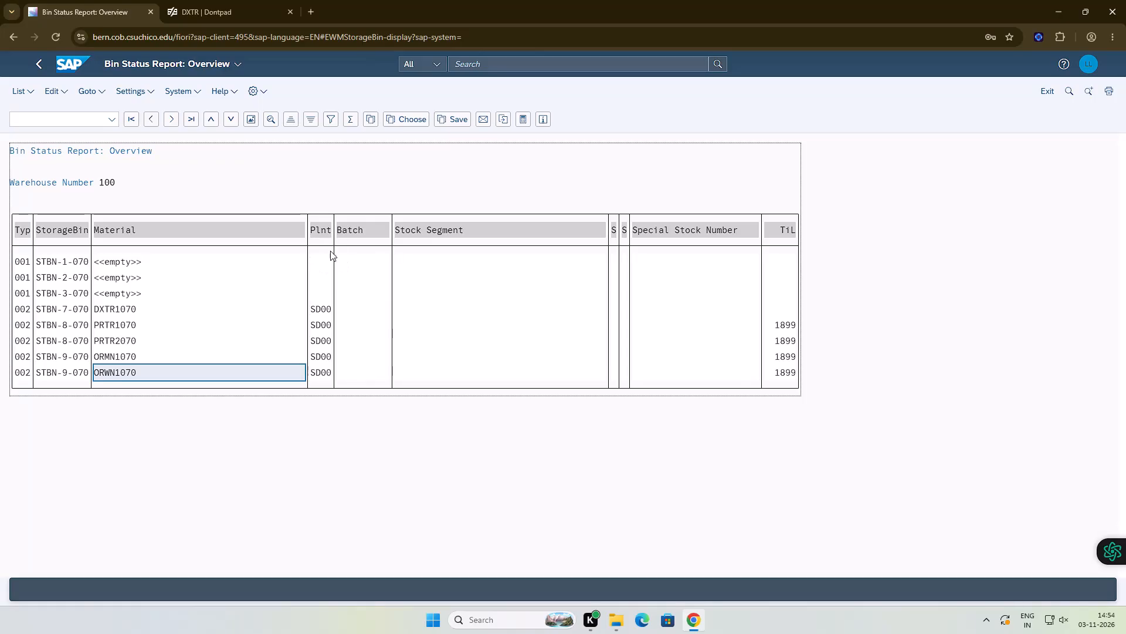
Examine the bin overview for the STBN*070 bins, checking the storage type, bin, material, plant, batch, stock segment, special stock number and TiL columns.
{"action": "left_click_drag", "start_coordinate": [324, 228], "coordinate": [422, 418]}
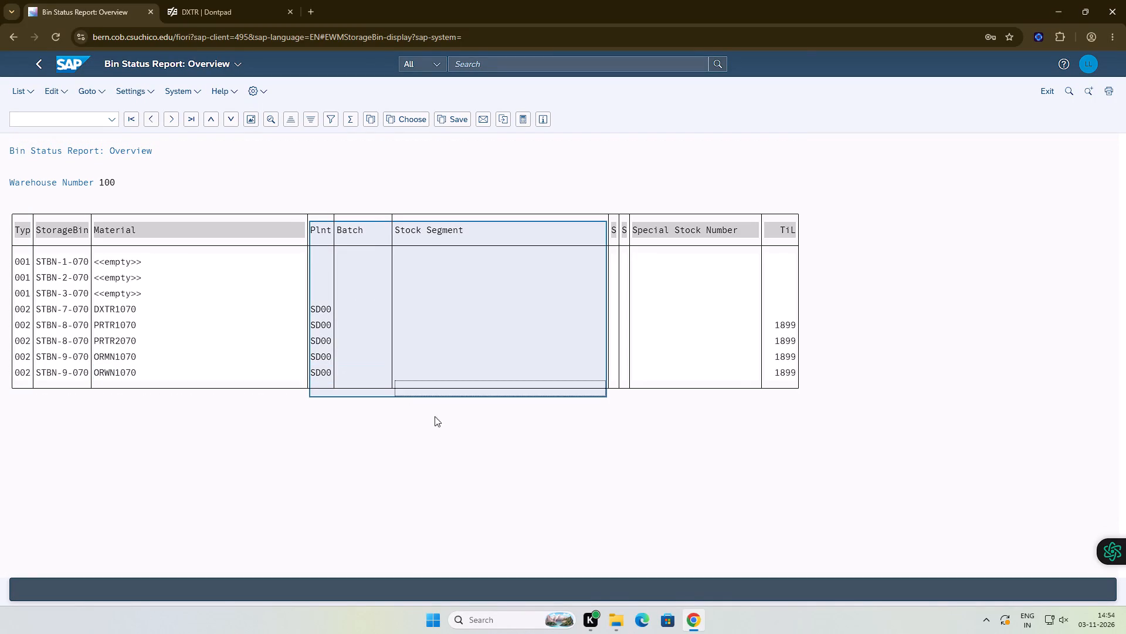
{"action": "left_click", "coordinate": [497, 456]}
{"action": "left_click", "coordinate": [392, 458]}
{"action": "double_click", "coordinate": [310, 157]}
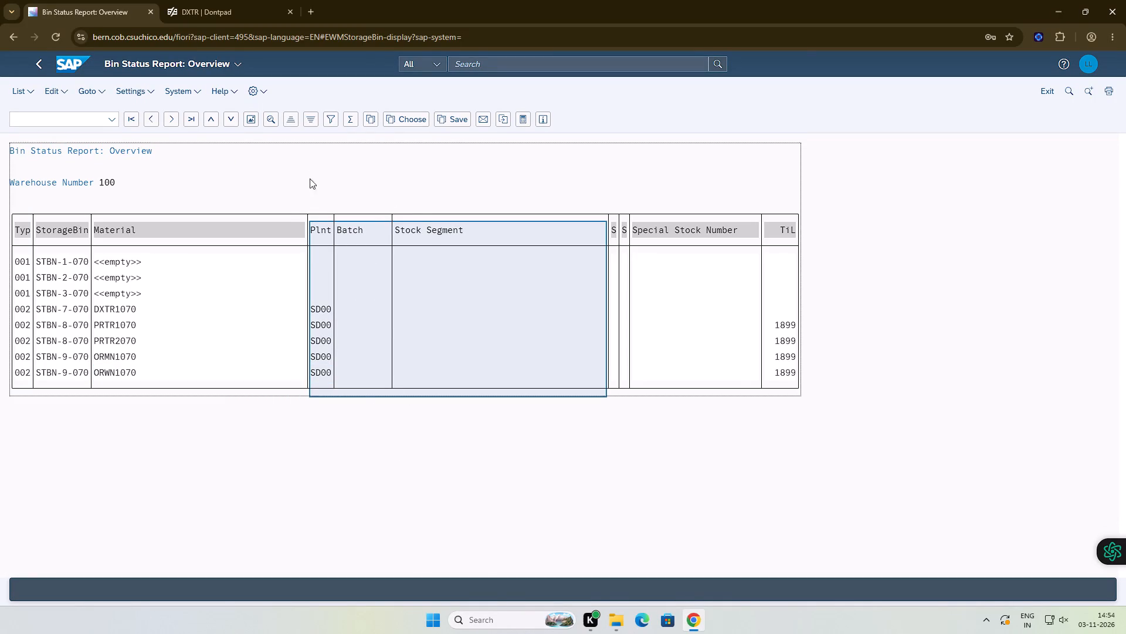
{"action": "double_click", "coordinate": [315, 227]}
{"action": "left_click", "coordinate": [417, 226]}
{"action": "left_click", "coordinate": [415, 200]}
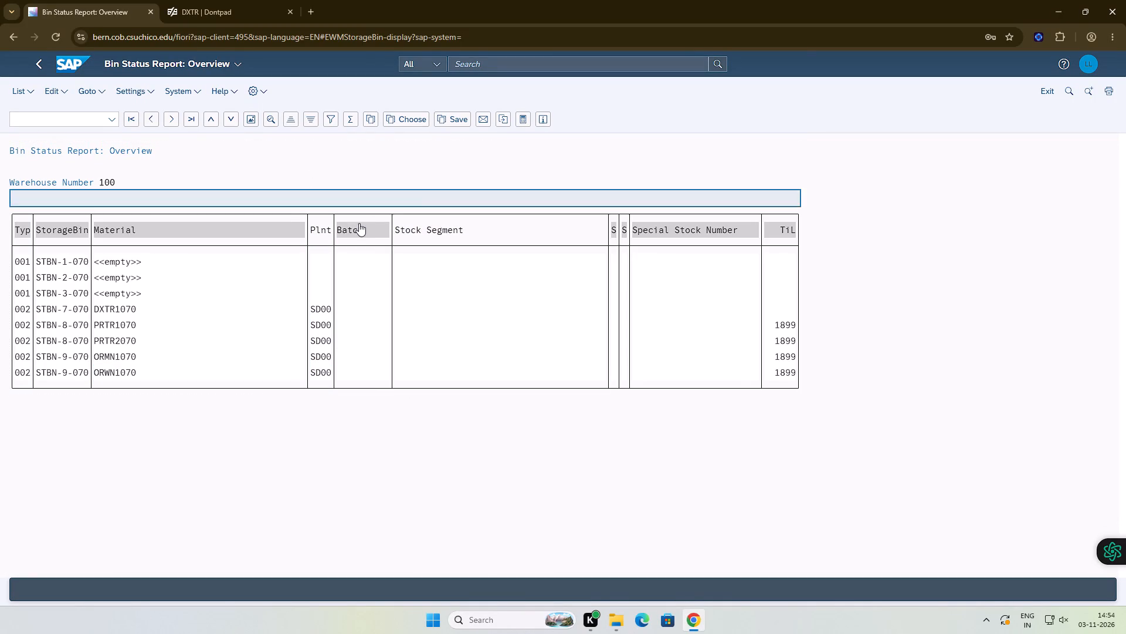
{"action": "left_click", "coordinate": [359, 223]}
{"action": "left_click", "coordinate": [199, 178]}
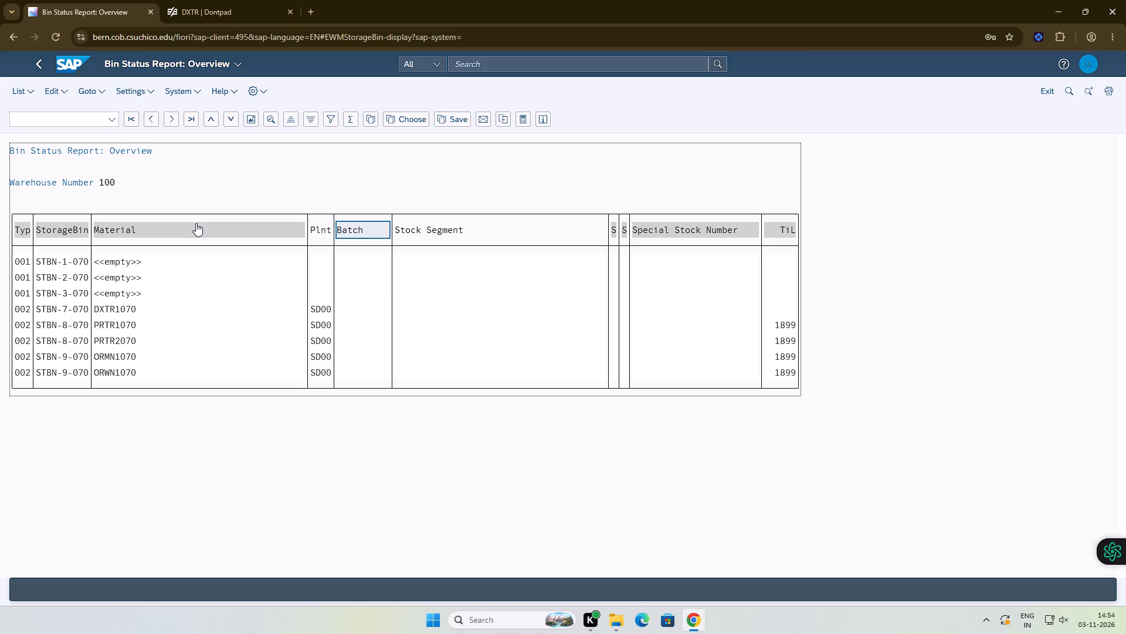
{"action": "left_click", "coordinate": [196, 223]}
{"action": "left_click", "coordinate": [21, 230]}
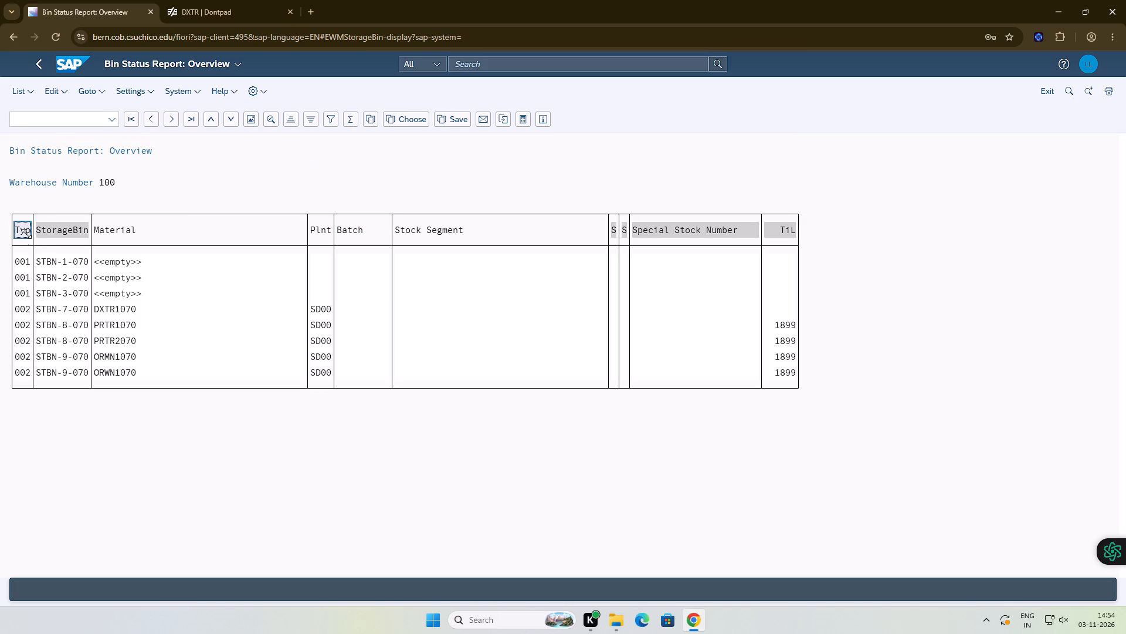
{"action": "left_click_drag", "start_coordinate": [29, 235], "coordinate": [882, 583]}
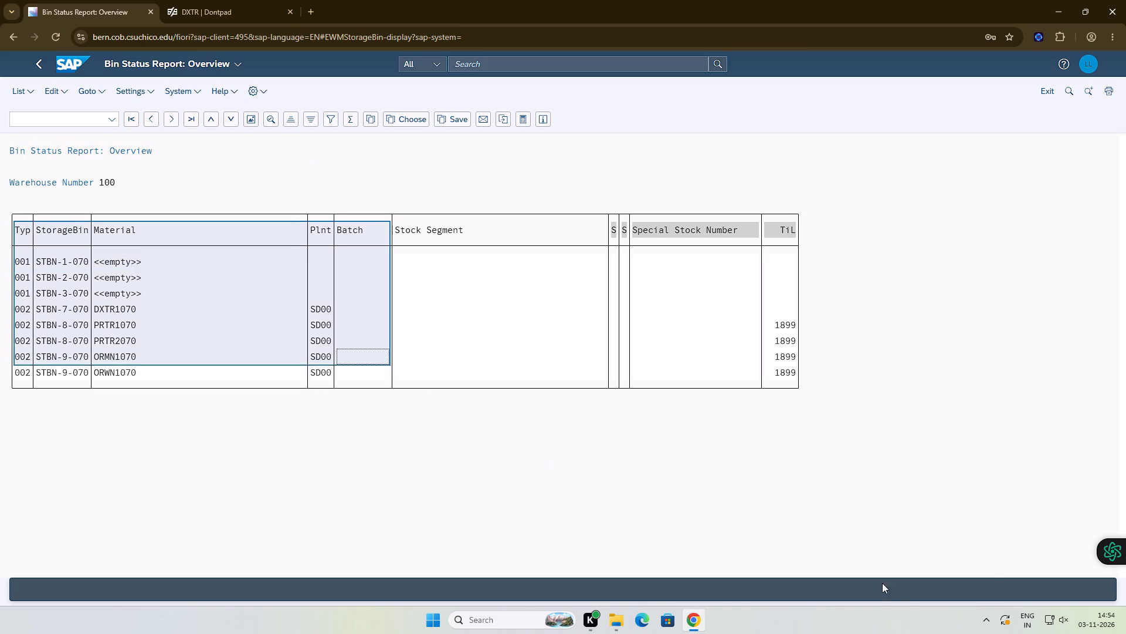
{"action": "left_click_drag", "start_coordinate": [882, 583], "coordinate": [355, 380]}
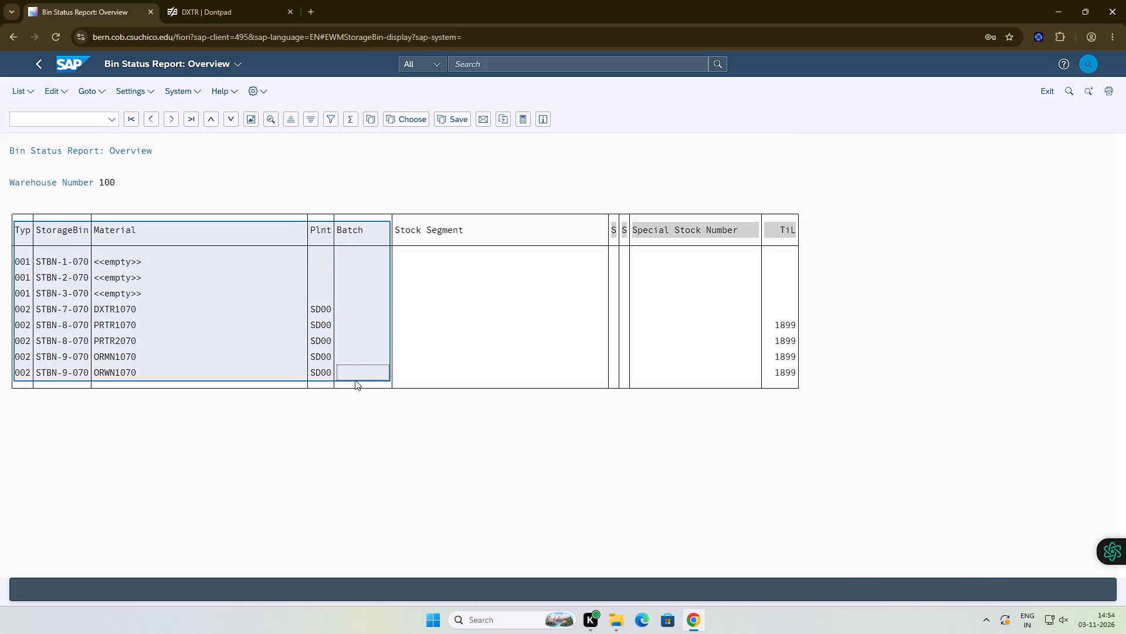
{"action": "left_click_drag", "start_coordinate": [355, 380], "coordinate": [390, 383]}
{"action": "left_click", "coordinate": [721, 507]}
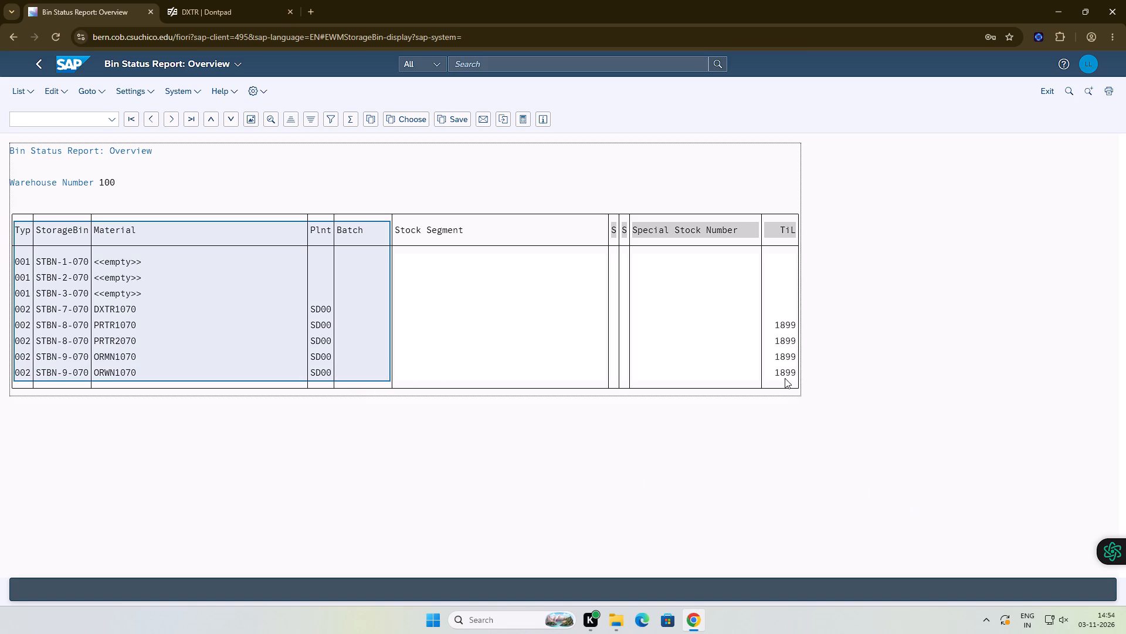
{"action": "left_click_drag", "start_coordinate": [791, 376], "coordinate": [677, 237]}
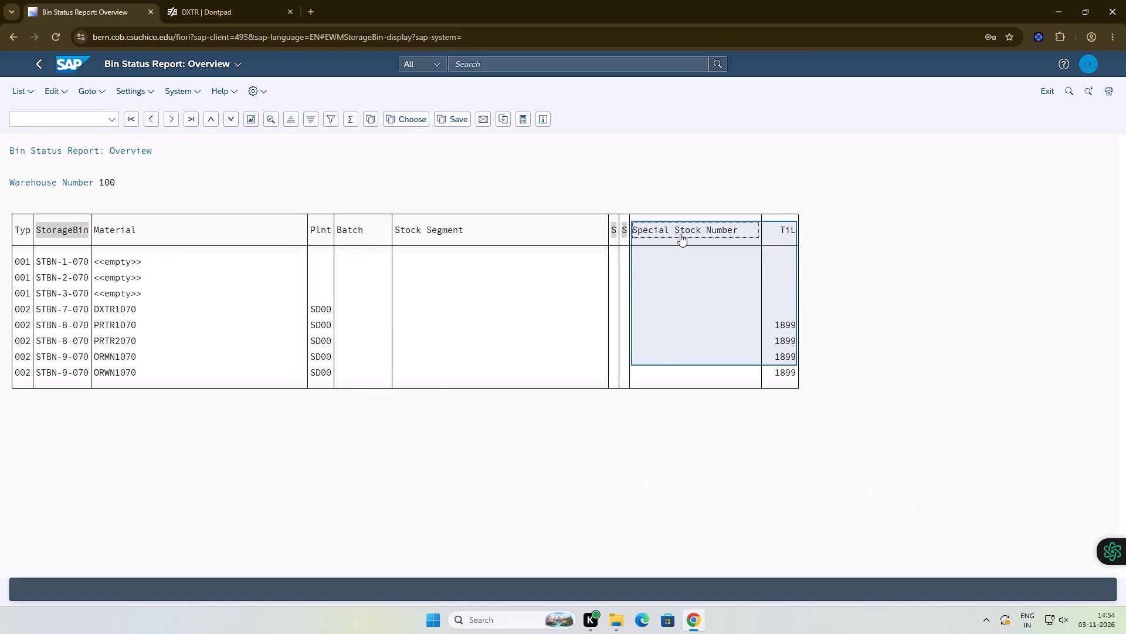
{"action": "left_click", "coordinate": [929, 313]}
{"action": "double_click", "coordinate": [929, 313]}
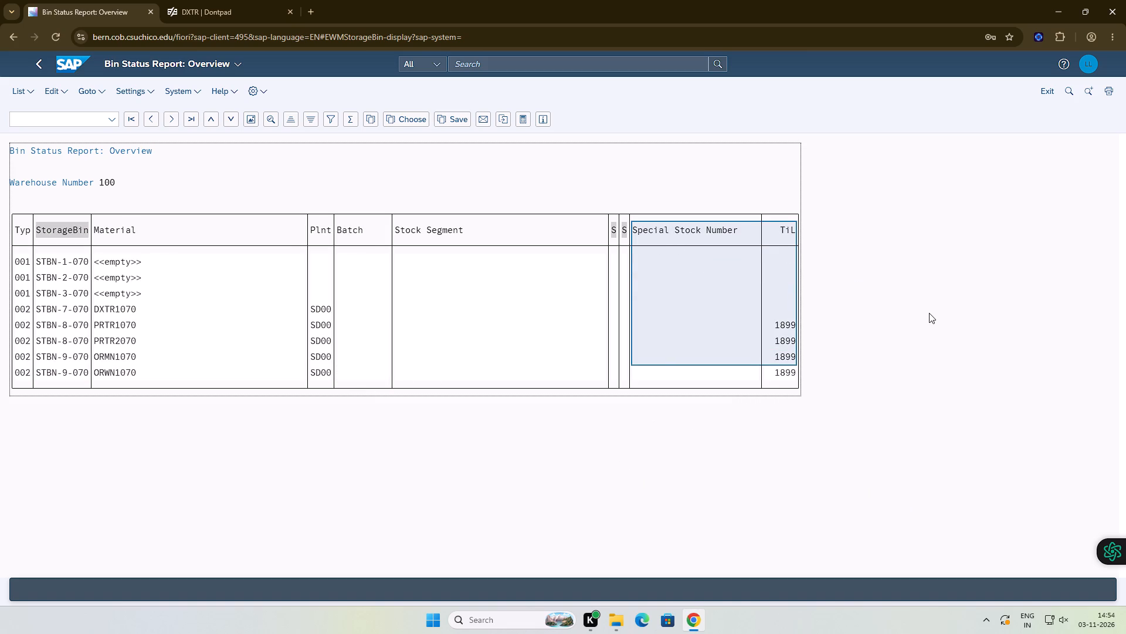